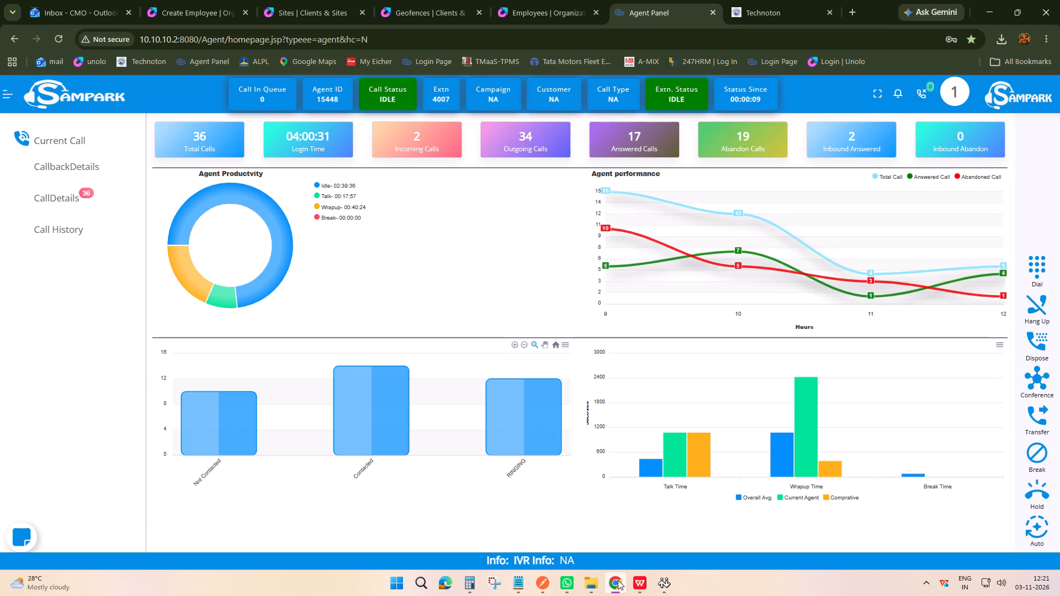
# Bring up Chrome's shortcut list of most visited sites, recently closed pages and window tasks.
pyautogui.rightClick(618, 580)
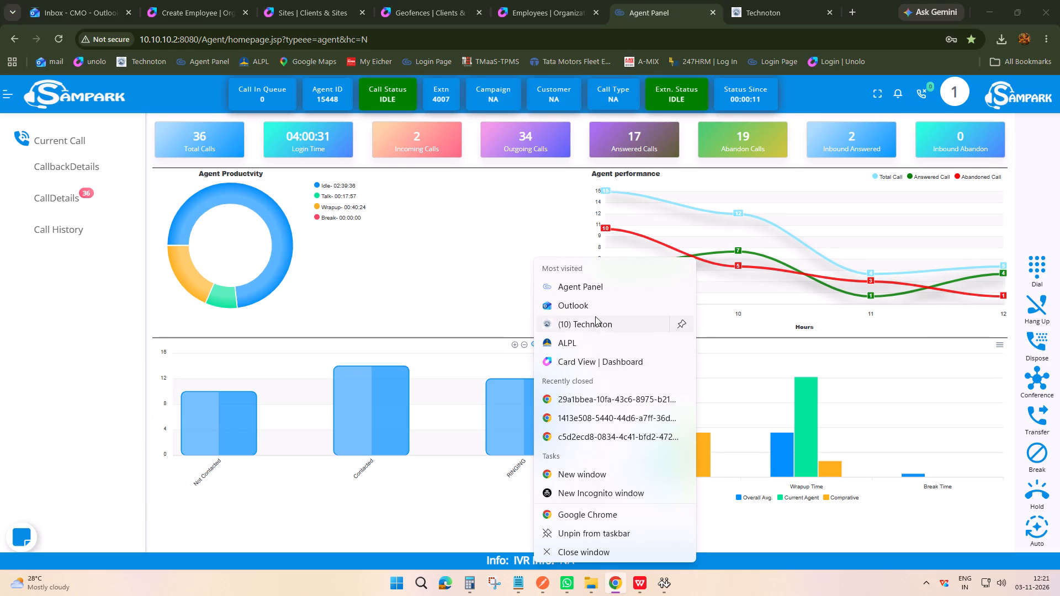
# Dismiss the shortcut list and bring up the browser window's own options, which include reopening a closed tab.
pyautogui.click(455, 215)
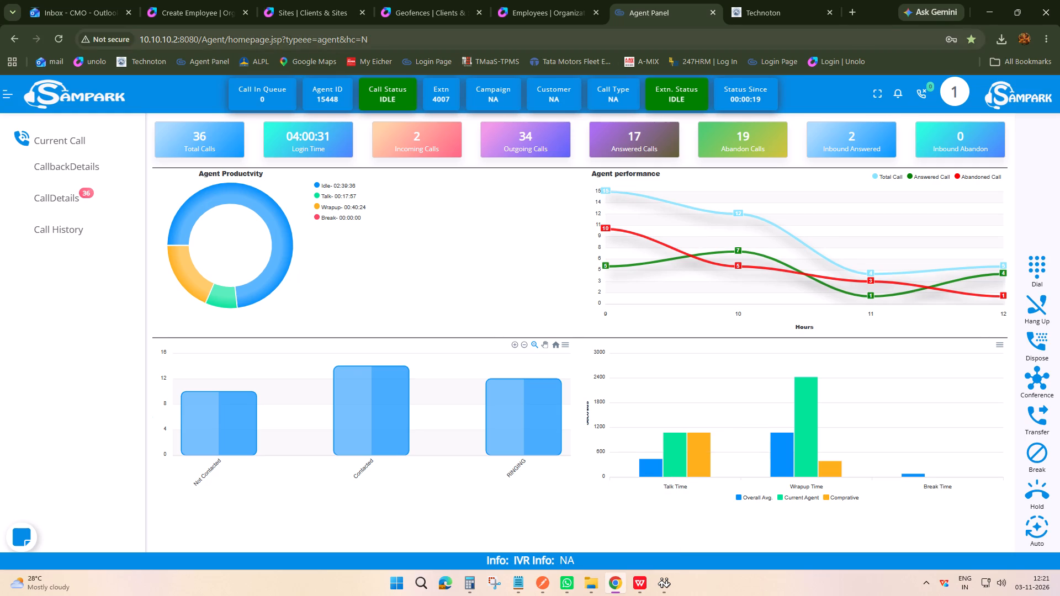
pyautogui.rightClick(883, 14)
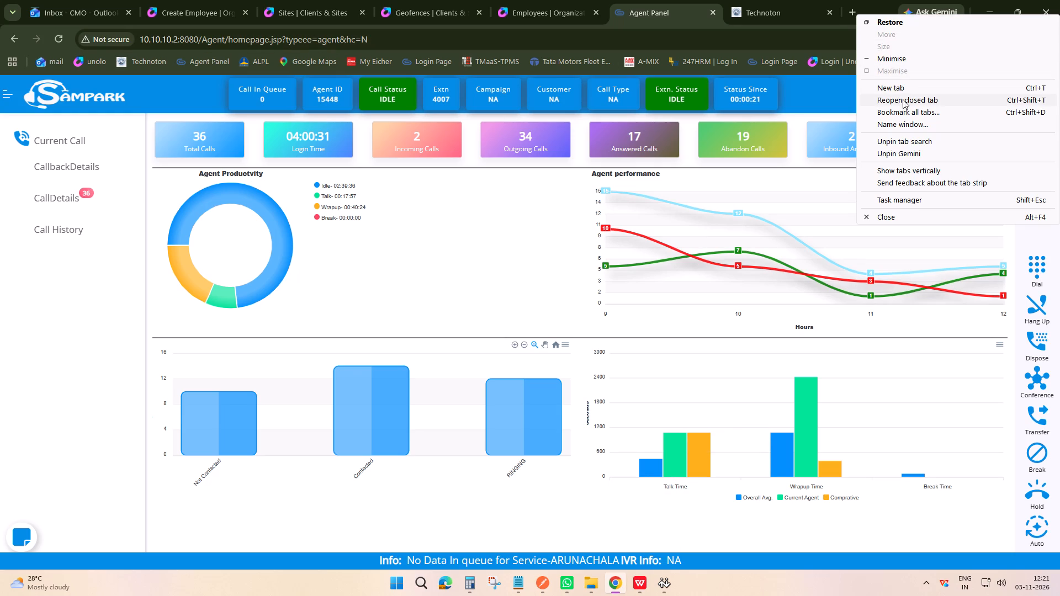
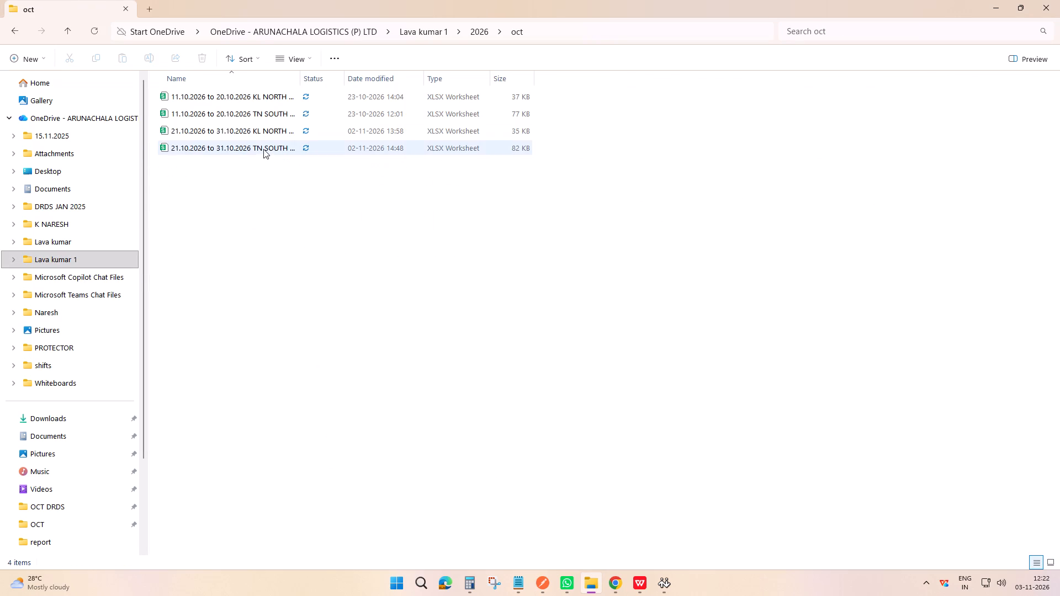
# Open the 21.10.2026 to 31.10.2026 KL NORTH and TN SOUTH DRDS Report workbooks together from the oct folder.
pyautogui.click(259, 134)
pyautogui.keyDown('ctrl'); pyautogui.click(264, 146); pyautogui.keyUp('ctrl')
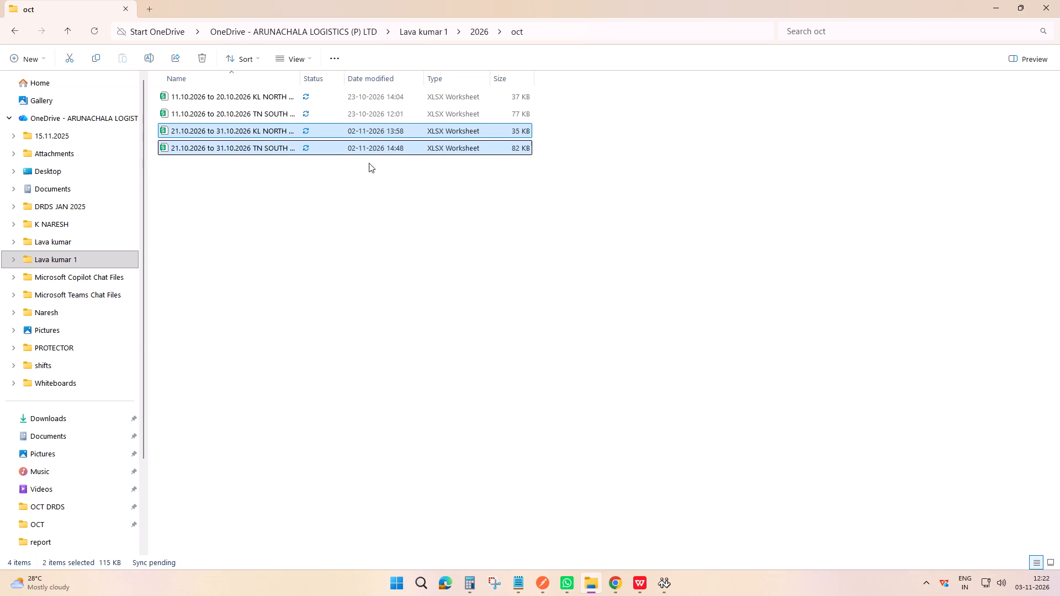
pyautogui.rightClick(405, 148)
pyautogui.click(447, 192)
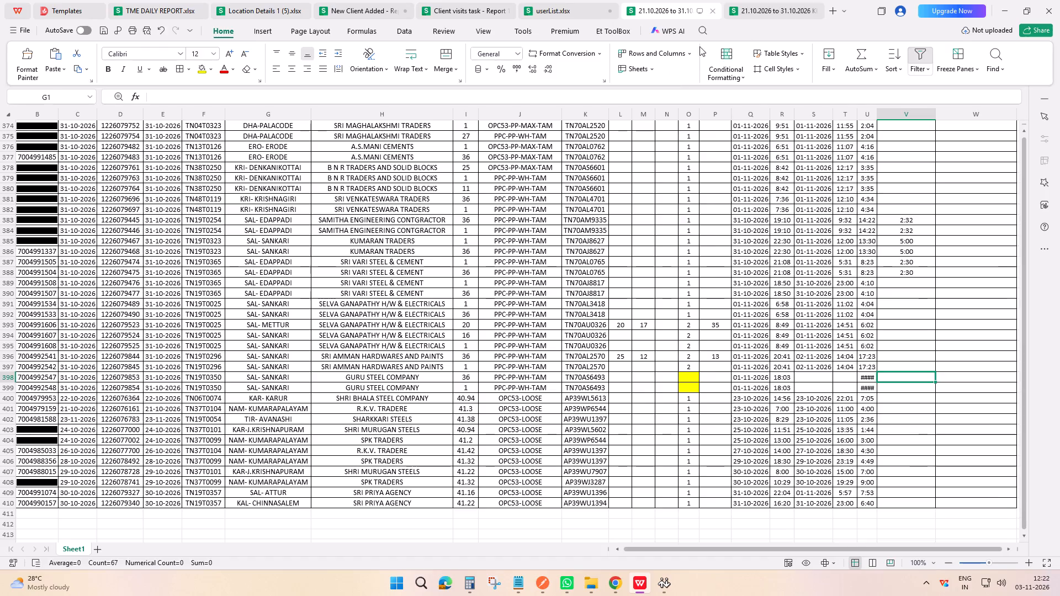
# Detach the 21.10.2026 to 31.10.2026 KL NORTH DRDS Report workbook into its own separate window.
pyautogui.moveTo(751, 0); pyautogui.dragTo(757, 96)
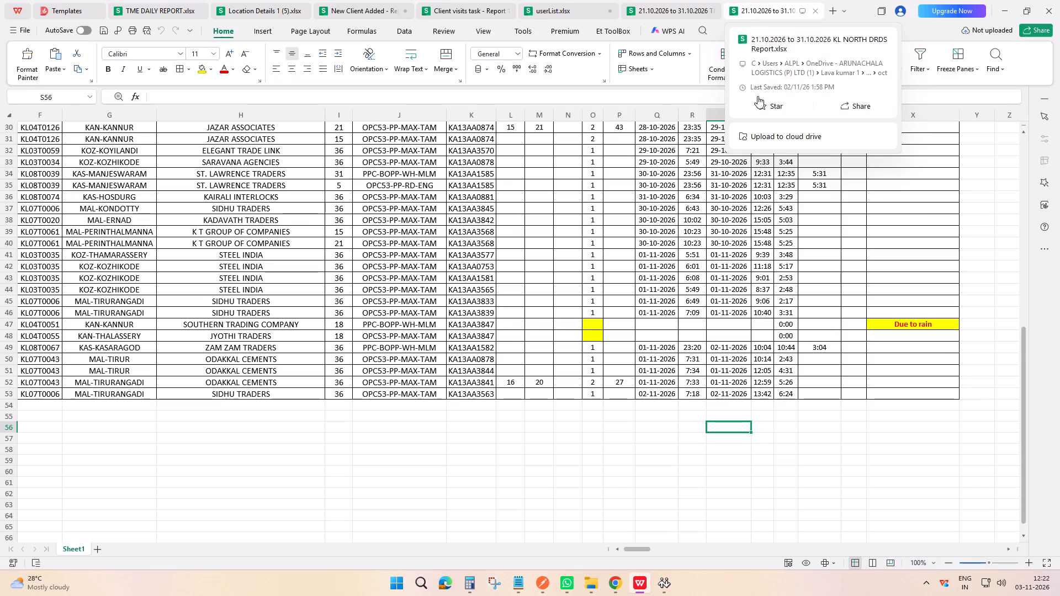
pyautogui.moveTo(757, 96); pyautogui.dragTo(757, 98)
pyautogui.moveTo(751, 0); pyautogui.dragTo(755, 87)
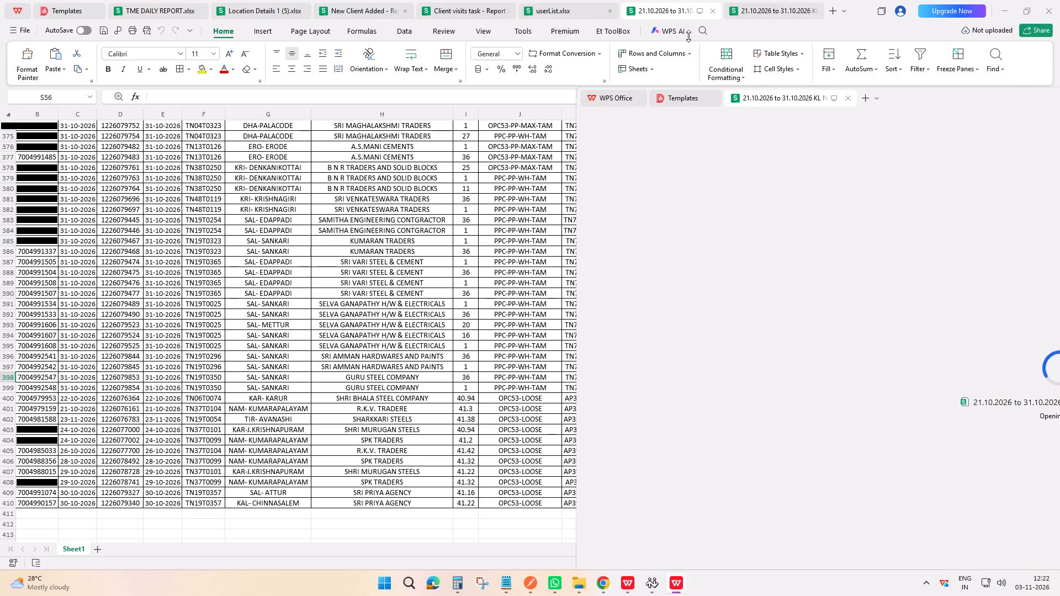
# Detach the 21.10.2026 to 31.10.2026 TN SOUTH DRDS Report into its own window and move it over the userList workbook.
pyautogui.moveTo(735, 7); pyautogui.dragTo(735, 8)
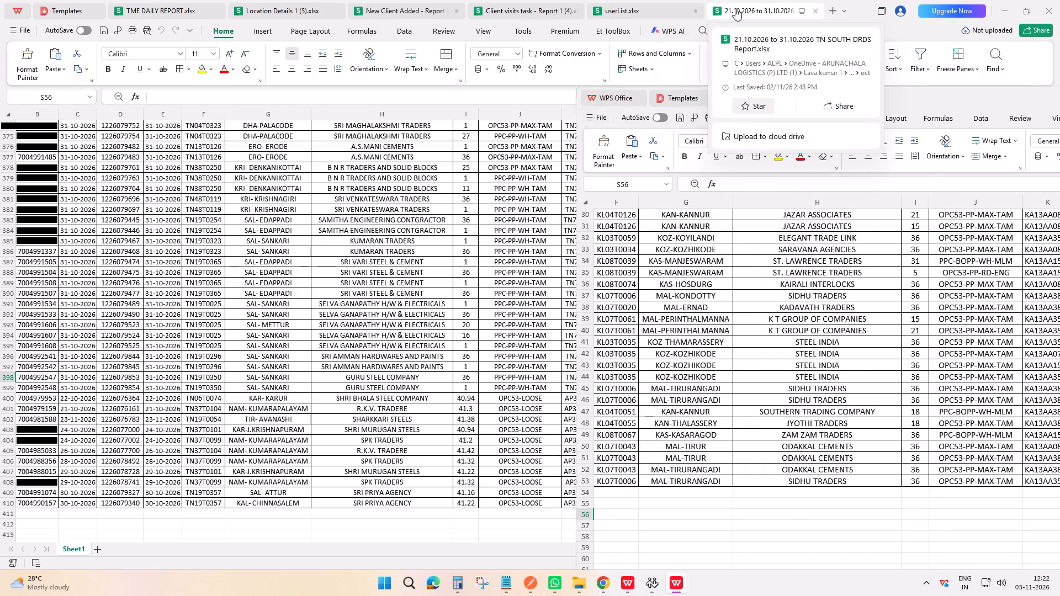
pyautogui.moveTo(735, 8); pyautogui.dragTo(866, 81)
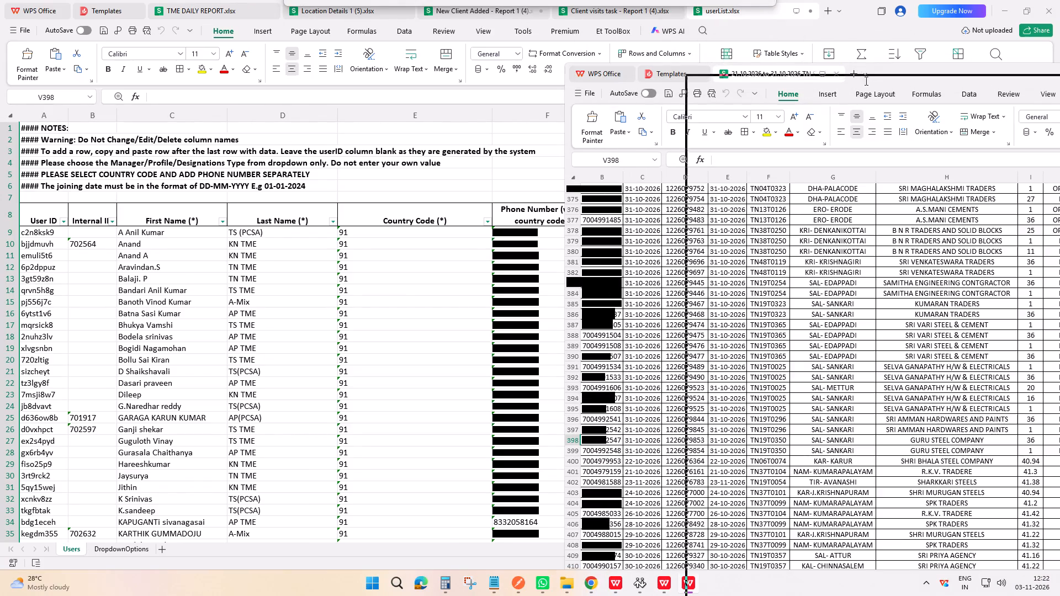
pyautogui.moveTo(866, 81); pyautogui.dragTo(865, 78)
pyautogui.moveTo(1031, 78); pyautogui.dragTo(1004, 88)
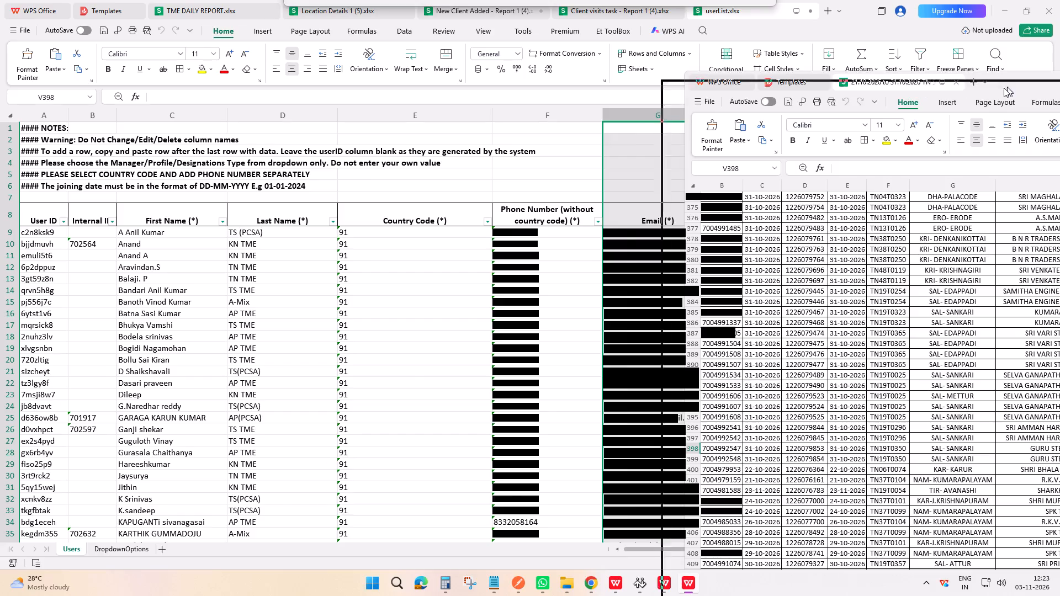
pyautogui.moveTo(1004, 88); pyautogui.dragTo(529, 97)
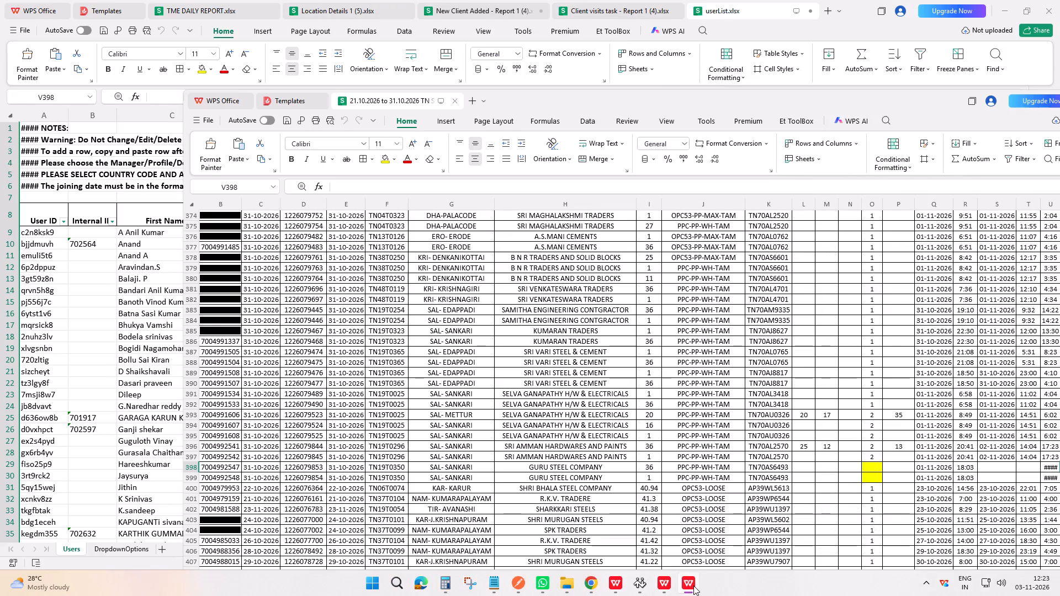
# Merge the KL NORTH DRDS Report into the TN SOUTH report's window and maximize that window.
pyautogui.click(662, 581)
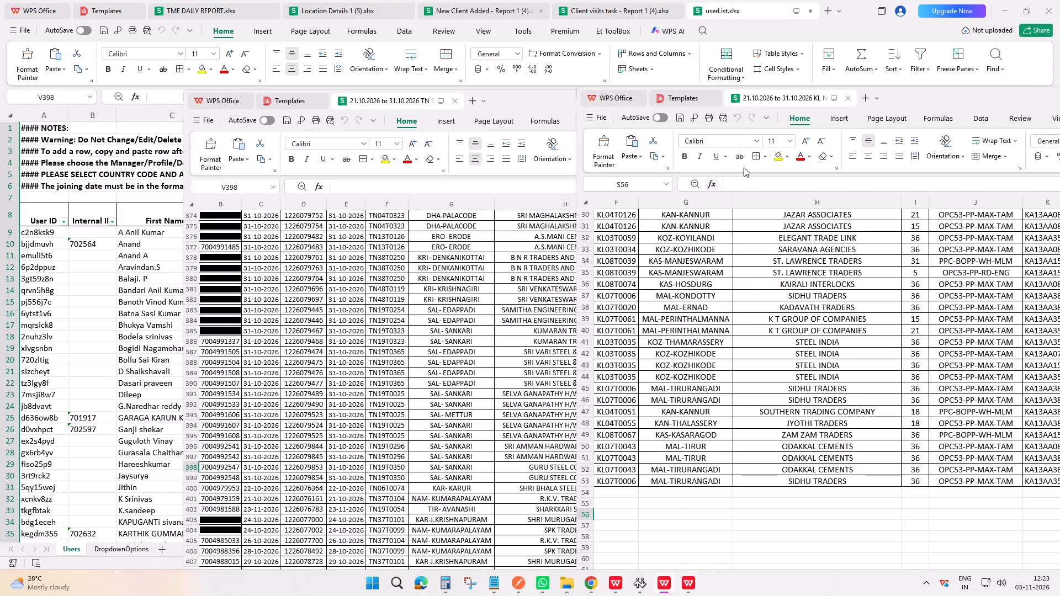
pyautogui.moveTo(760, 95); pyautogui.dragTo(538, 108)
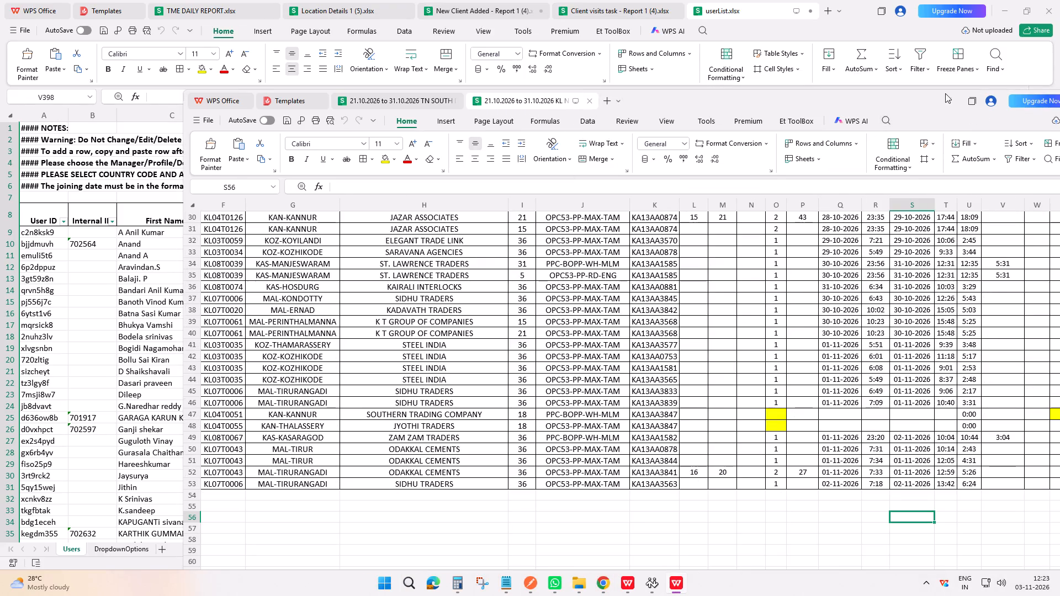
pyautogui.moveTo(930, 93); pyautogui.dragTo(804, 93)
pyautogui.click(988, 102)
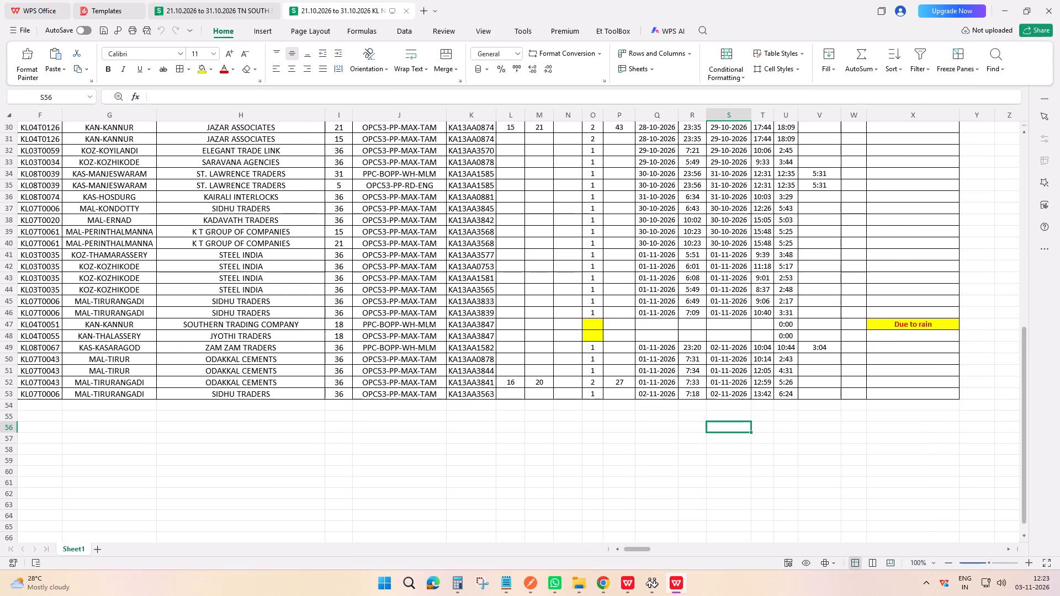
# Reorder the open workbooks so the KL NORTH DRDS Report comes before the TN SOUTH report.
pyautogui.scroll(3, 666, 271)
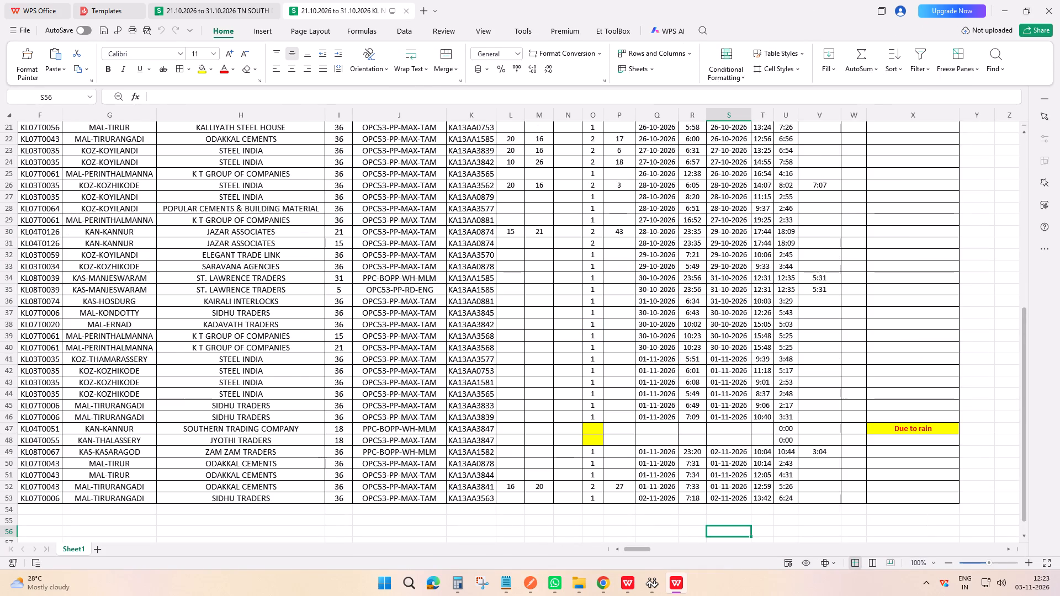
pyautogui.click(190, 0)
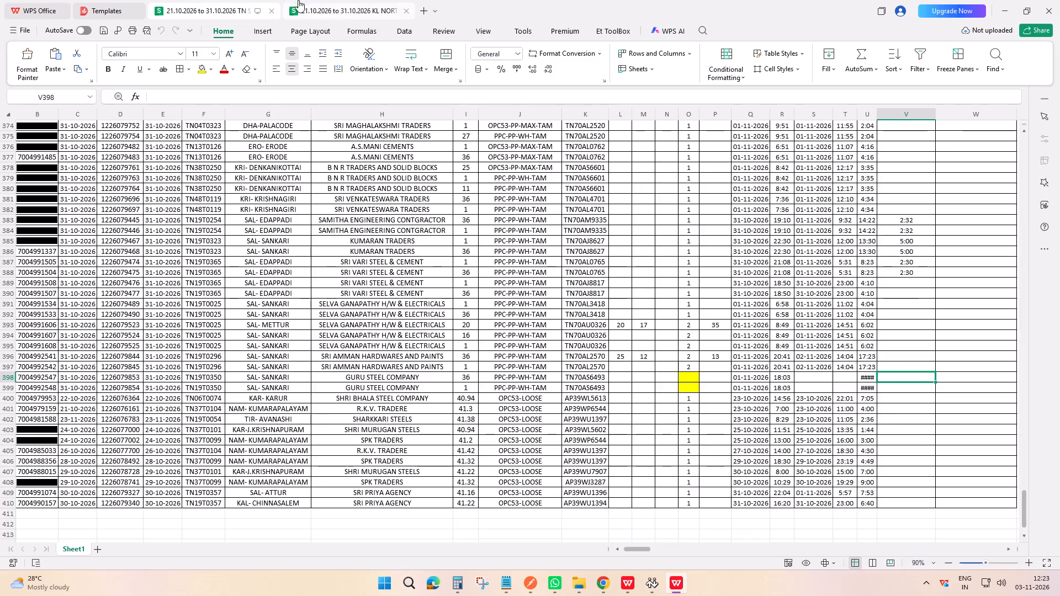
pyautogui.moveTo(362, 2); pyautogui.dragTo(209, 0)
pyautogui.click(225, 0)
pyautogui.click(476, 425)
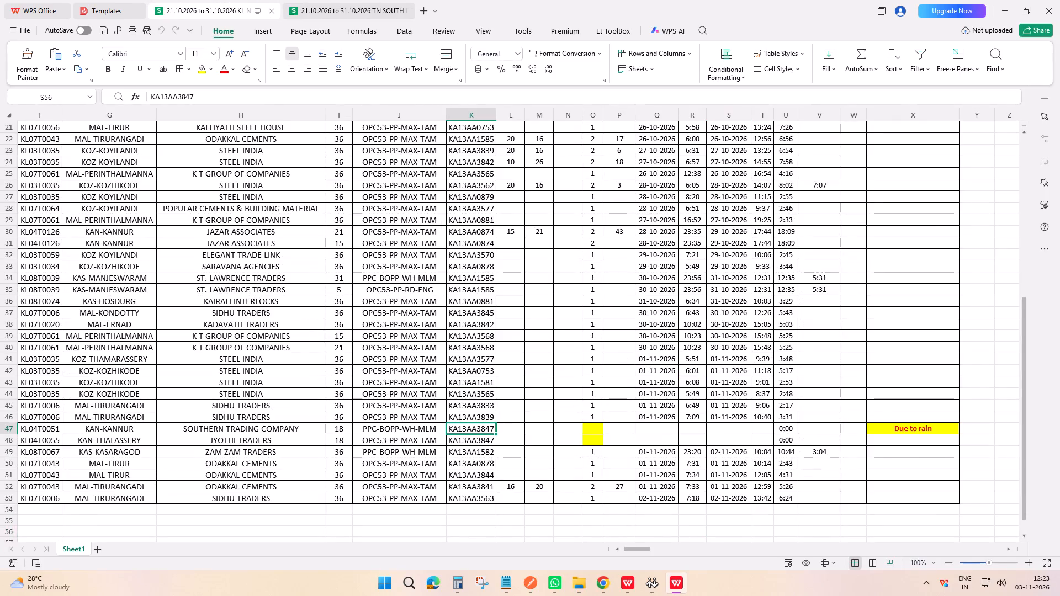
pyautogui.hotkey('ctrl', 'c')
# Minimize the DRDS report window and the userList workbook window.
pyautogui.click(1002, 1)
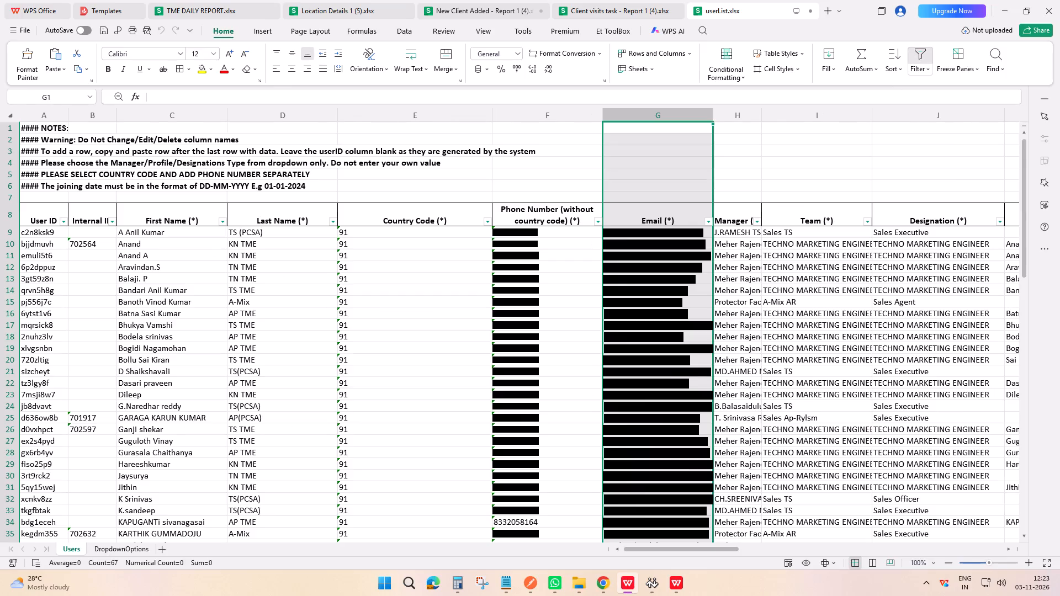
pyautogui.click(1004, 7)
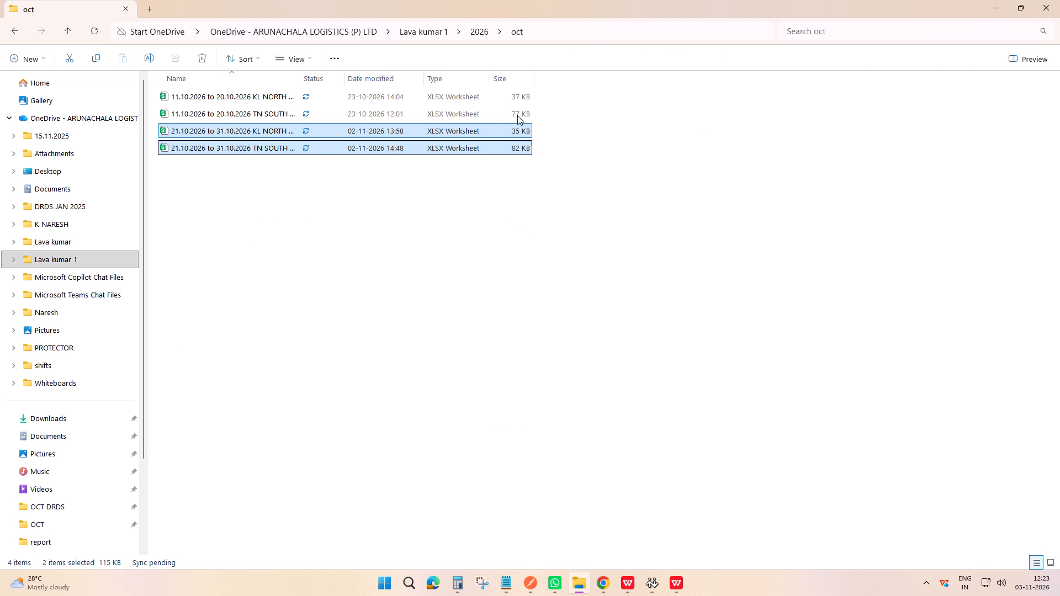
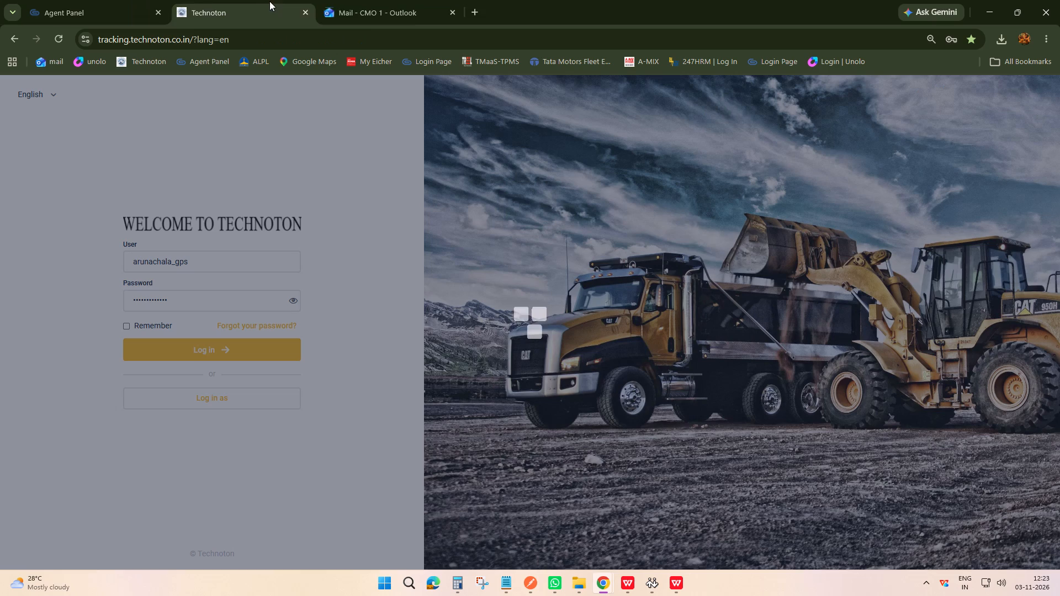
# Move the Technoton page to the end of the browser's open pages, after the Outlook mail page.
pyautogui.moveTo(269, 1); pyautogui.dragTo(471, 0)
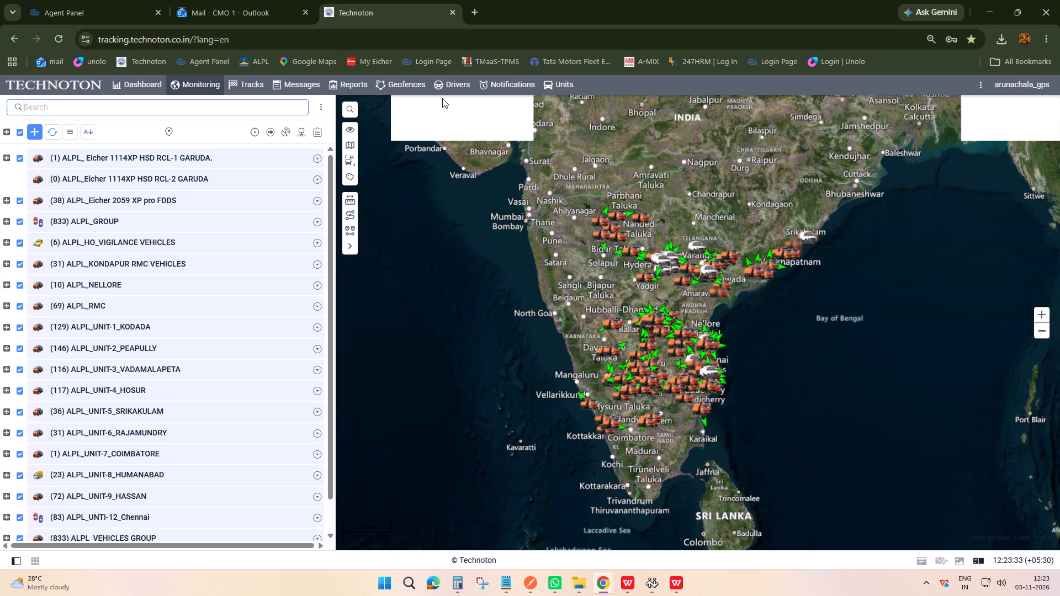
# Go to Technoton's Reports section and open the report template choices.
pyautogui.click(354, 86)
pyautogui.click(213, 109)
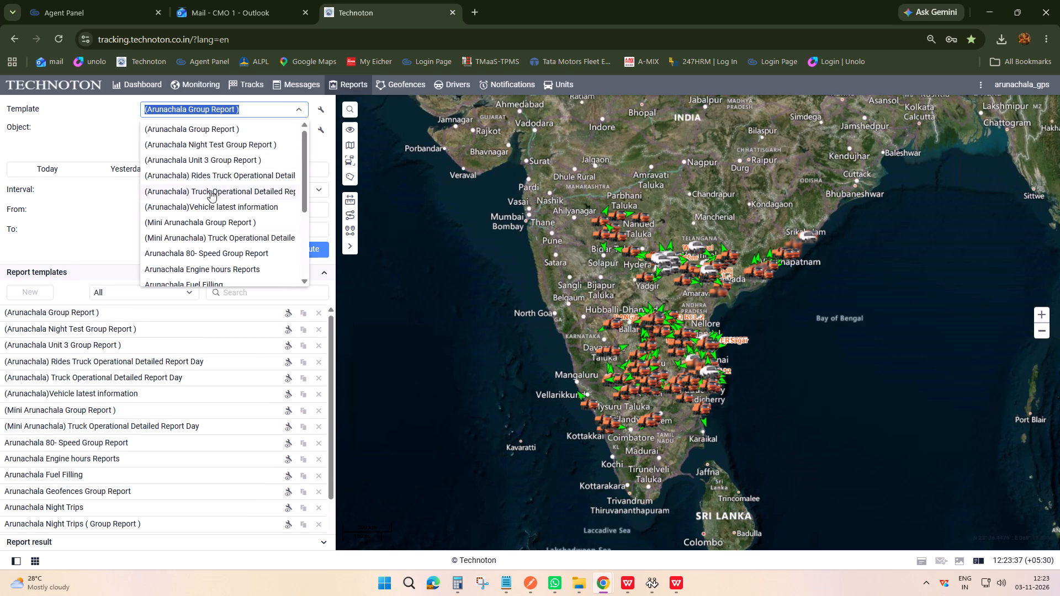
pyautogui.click(214, 186)
pyautogui.click(219, 130)
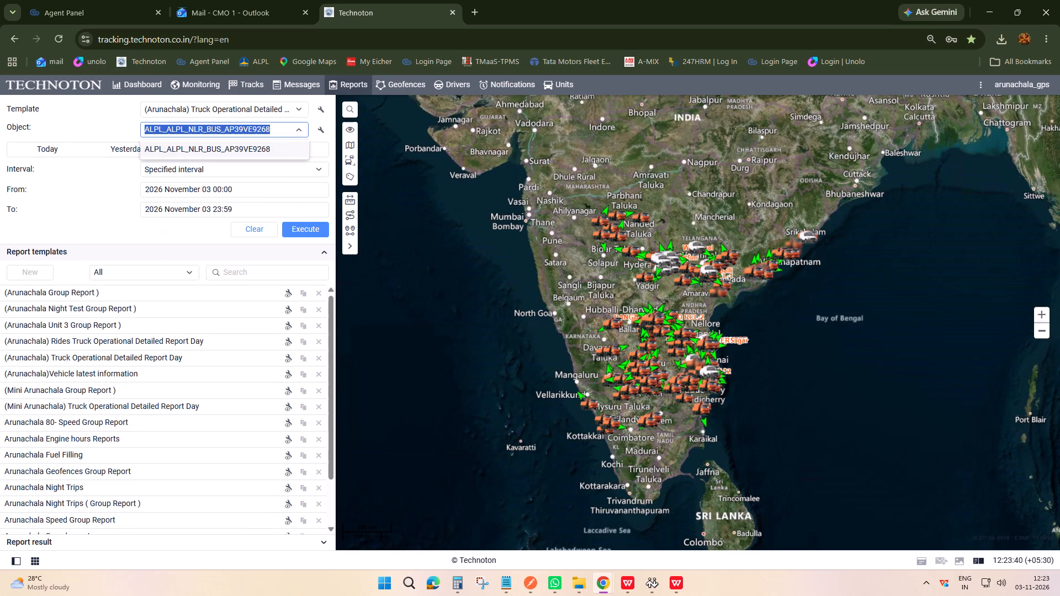
pyautogui.hotkey('ctrl', 'v')
pyautogui.click(229, 146)
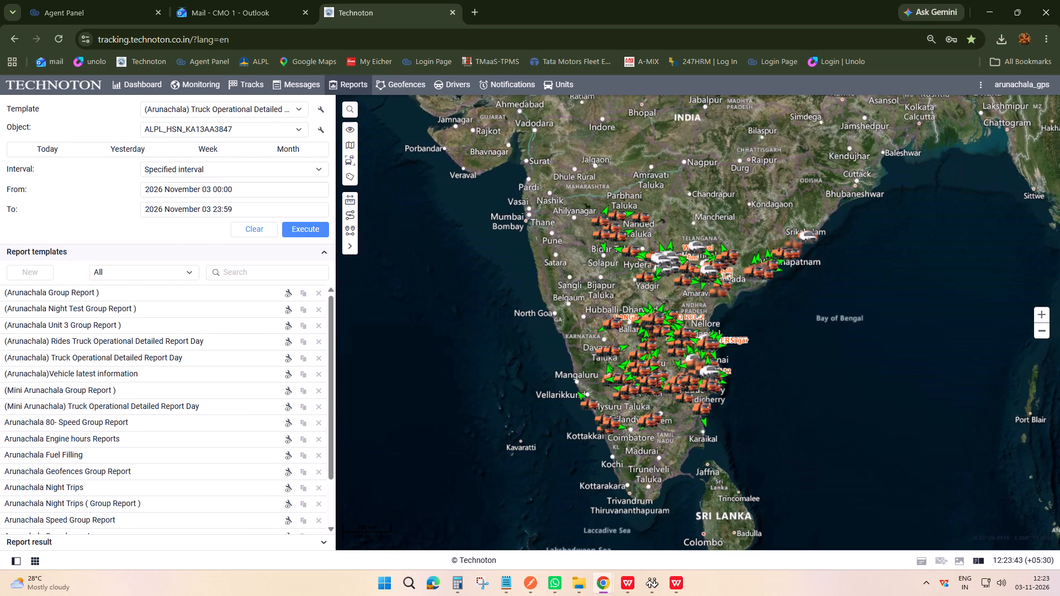
pyautogui.scroll(-3, 206, 188)
pyautogui.scroll(1, 199, 189)
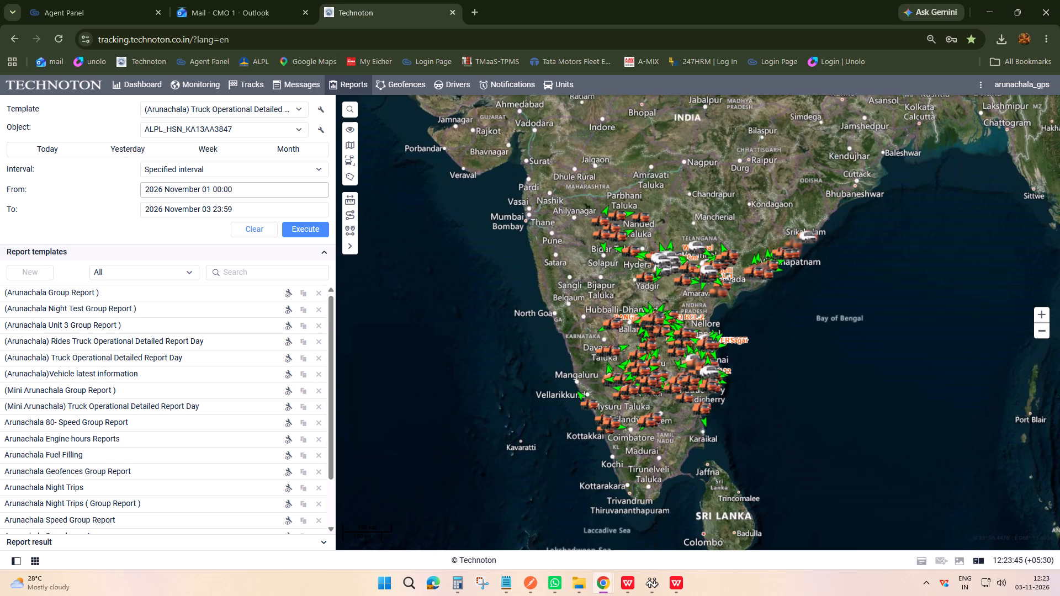
pyautogui.scroll(1, 207, 188)
pyautogui.scroll(-1, 207, 188)
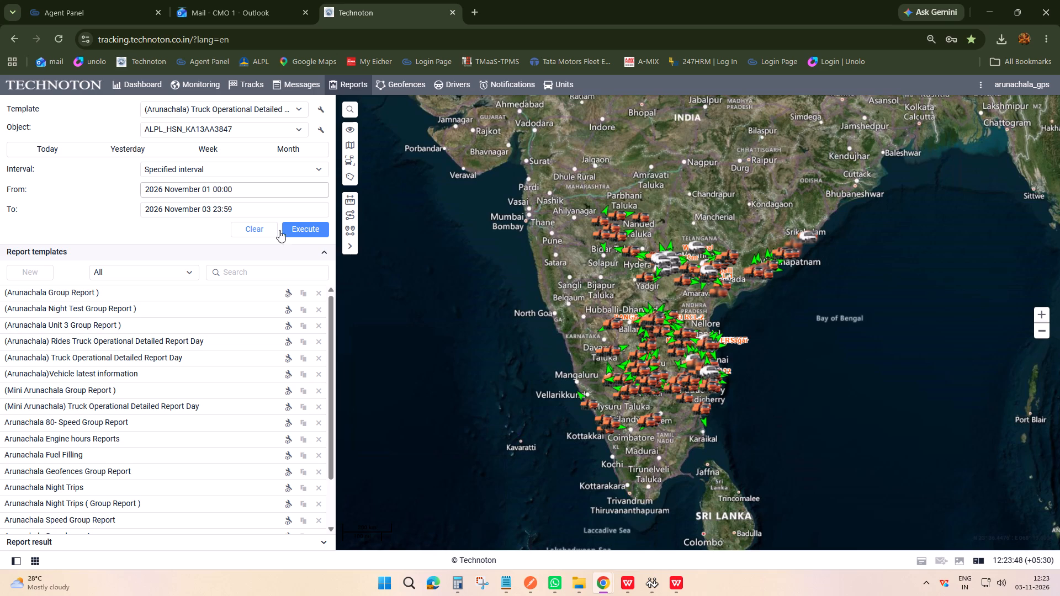
pyautogui.click(315, 228)
pyautogui.click(680, 583)
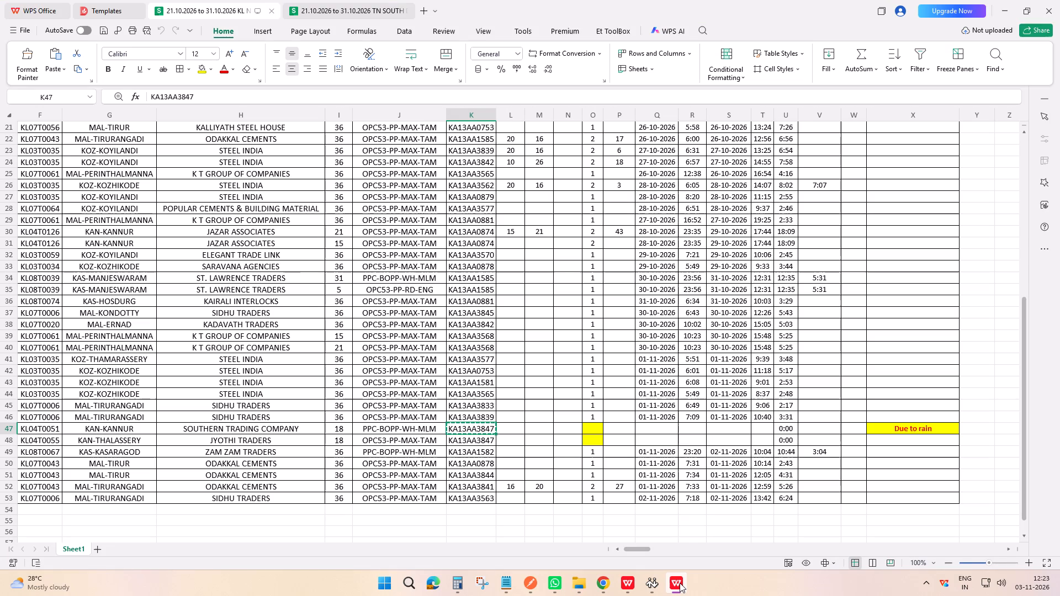
pyautogui.click(680, 583)
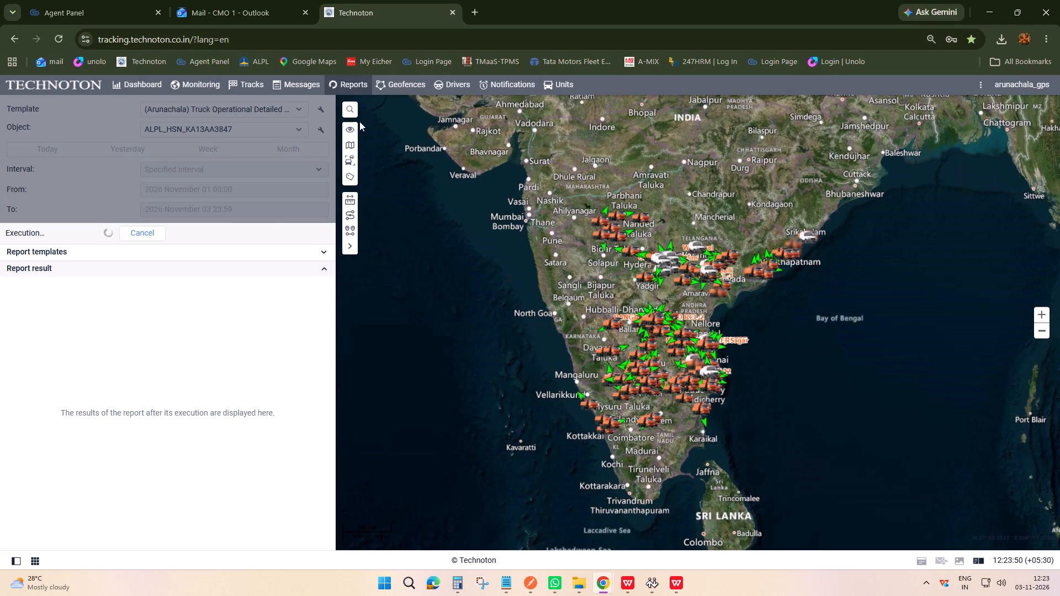
# Hide the Monitoring layer on the map.
pyautogui.click(351, 126)
pyautogui.click(373, 132)
pyautogui.click(650, 149)
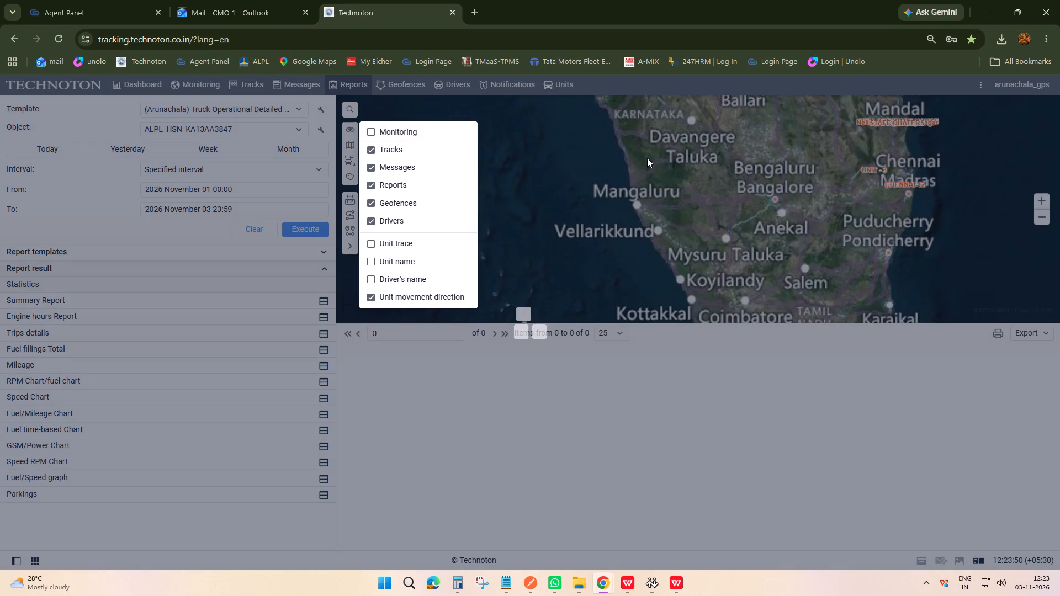
# Show the Parkings table and locate the truck's stops from Madenur through Karivellur on the map.
pyautogui.click(121, 493)
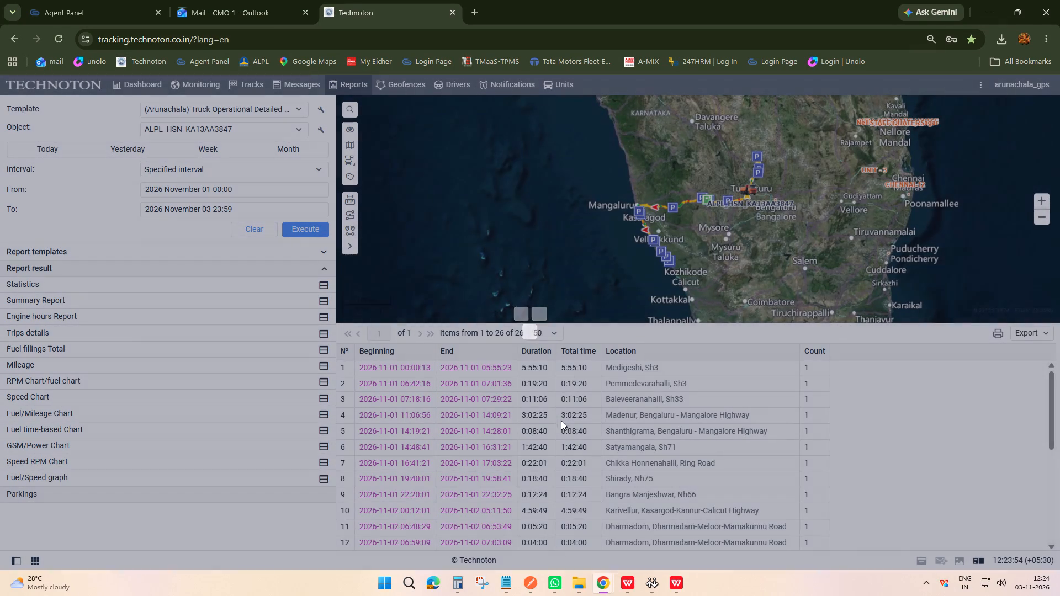
pyautogui.click(636, 411)
pyautogui.click(635, 427)
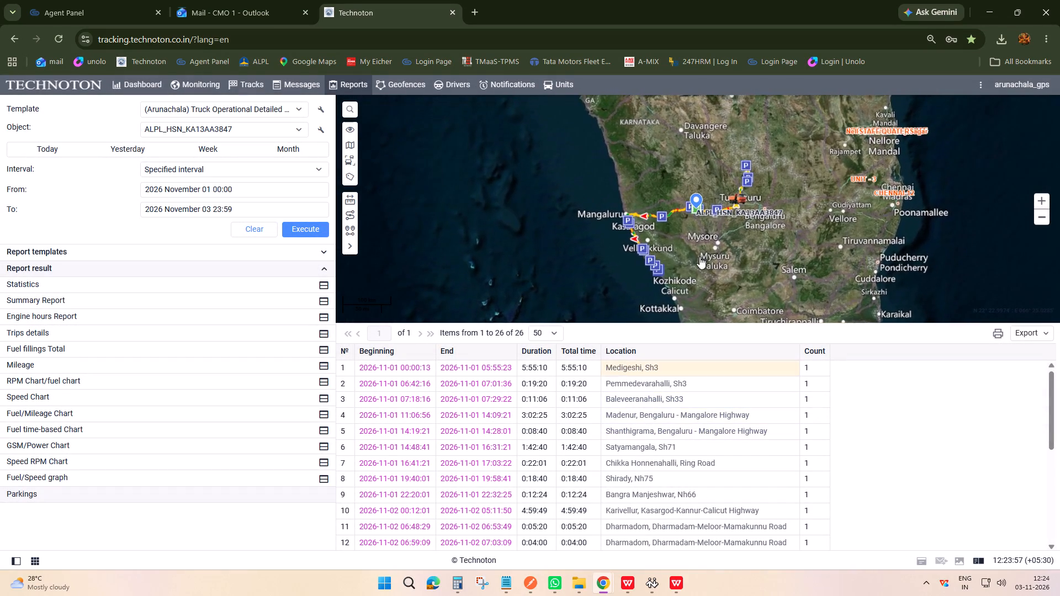
pyautogui.scroll(6, 712, 196)
pyautogui.click(638, 408)
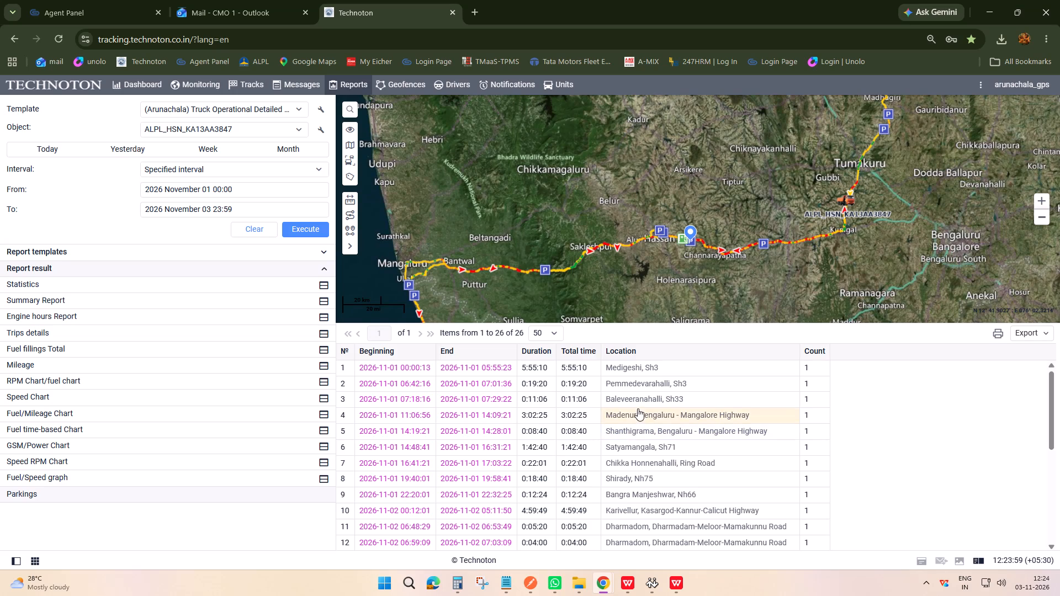
pyautogui.click(637, 422)
pyautogui.click(634, 431)
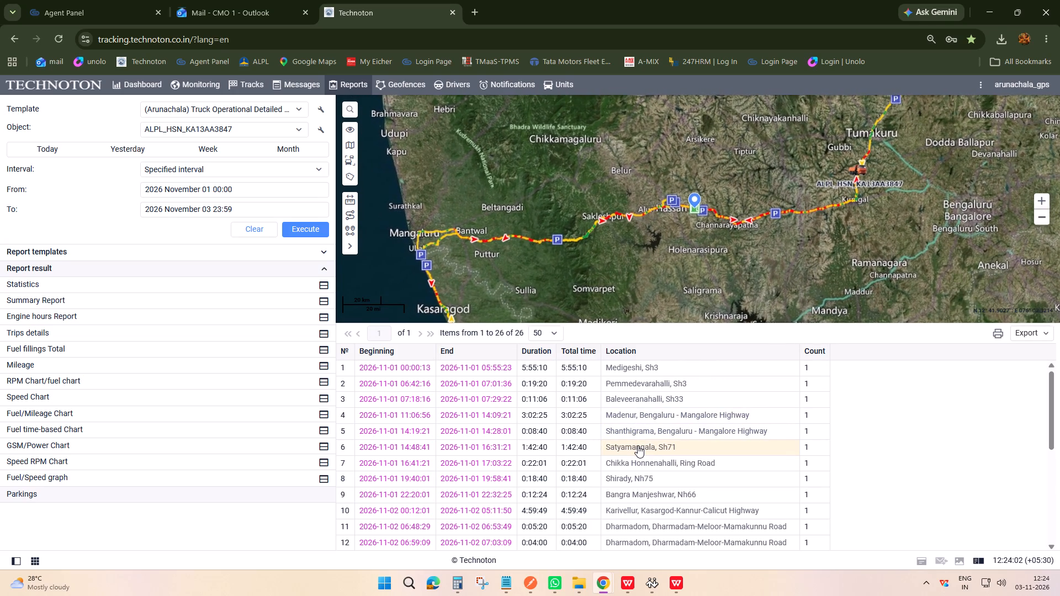
pyautogui.click(638, 446)
pyautogui.click(637, 451)
pyautogui.click(637, 461)
pyautogui.click(639, 477)
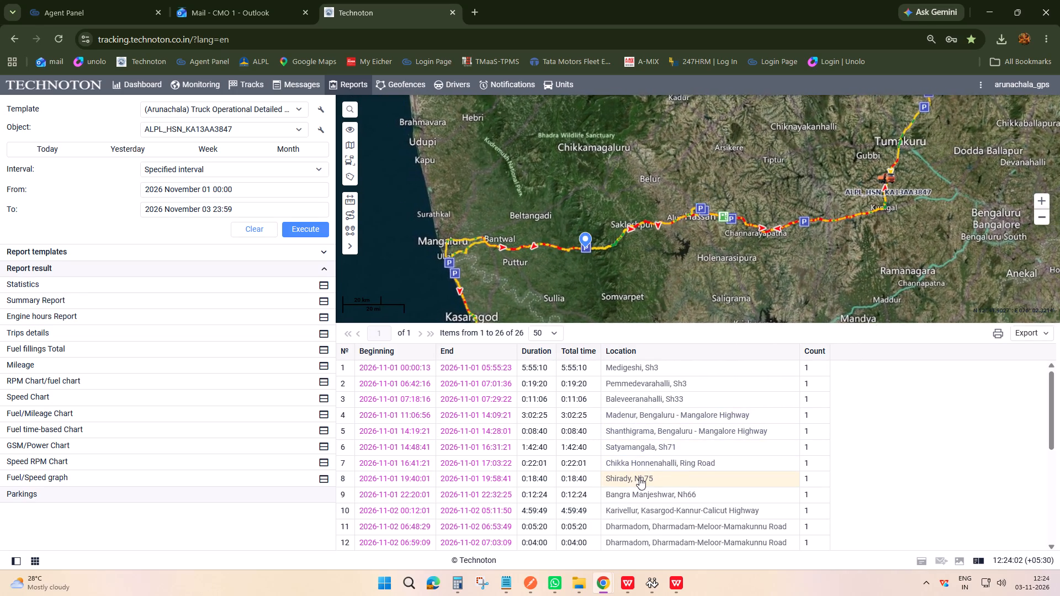
pyautogui.click(638, 491)
pyautogui.click(639, 505)
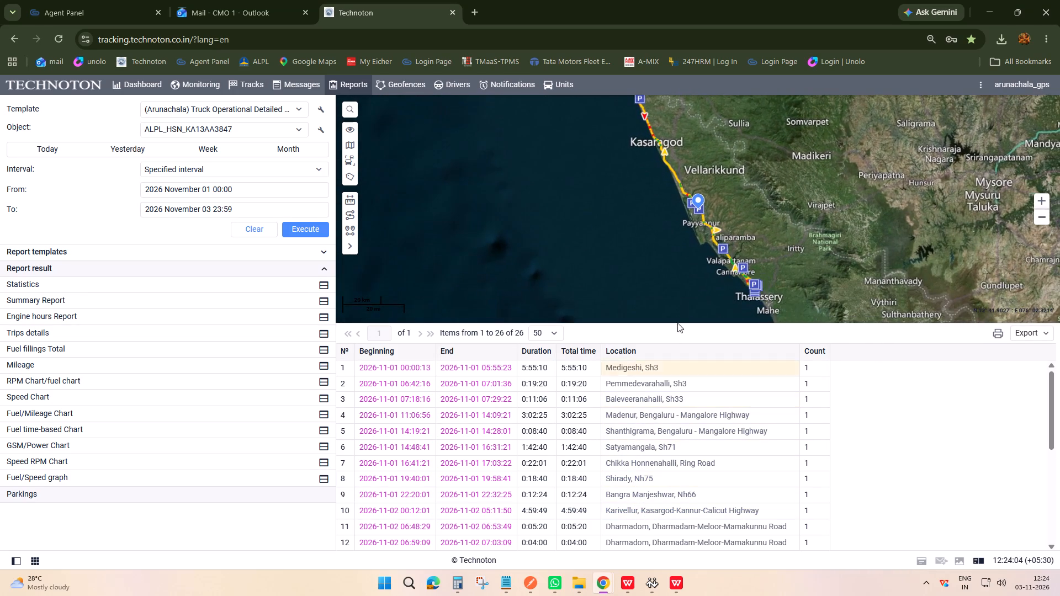
# Examine on the map the 2 November stops around Dharmadom, Pinarayi, Varam, Kannapuram and Pilicode, along with their times.
pyautogui.scroll(1, 720, 201)
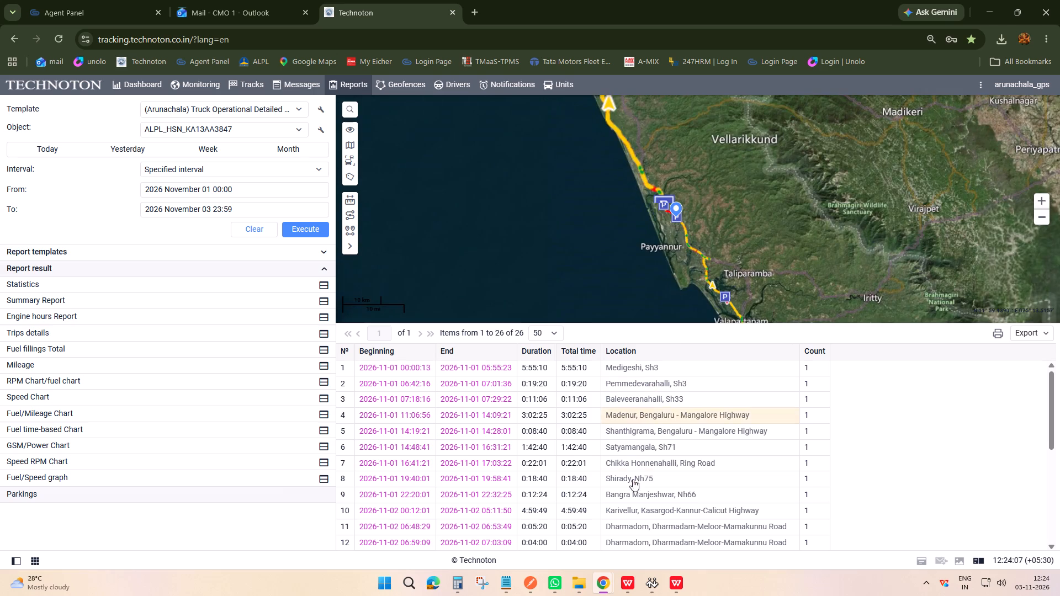
pyautogui.scroll(-3, 634, 483)
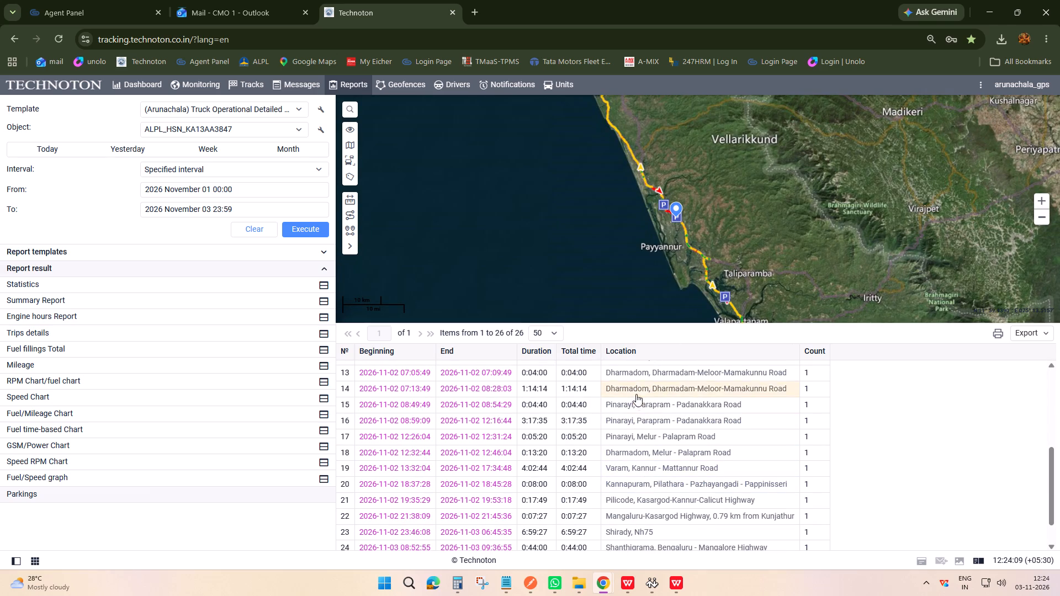
pyautogui.scroll(1, 637, 406)
pyautogui.click(633, 449)
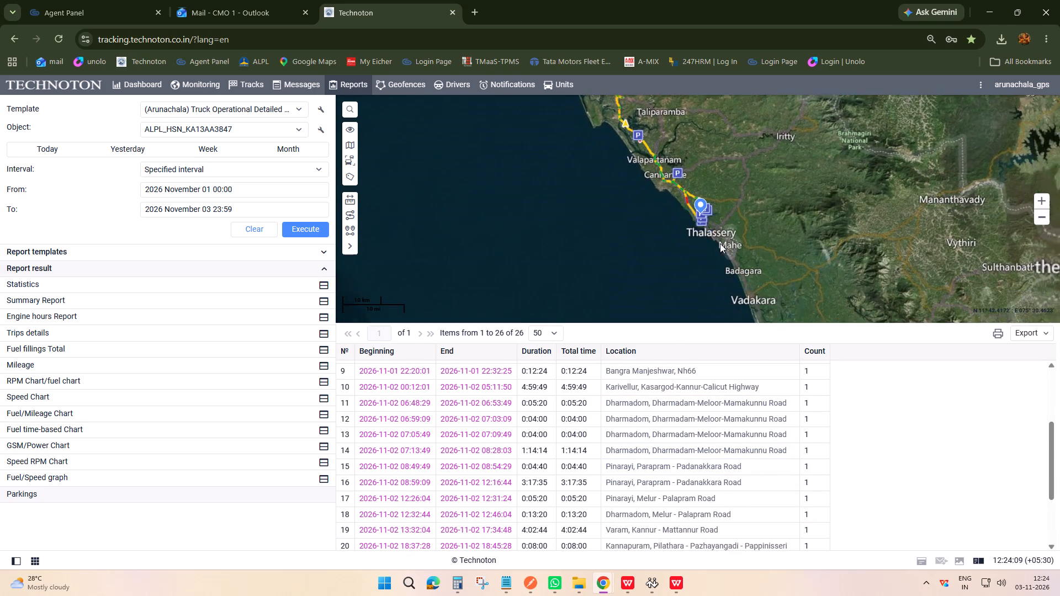
pyautogui.scroll(7, 713, 210)
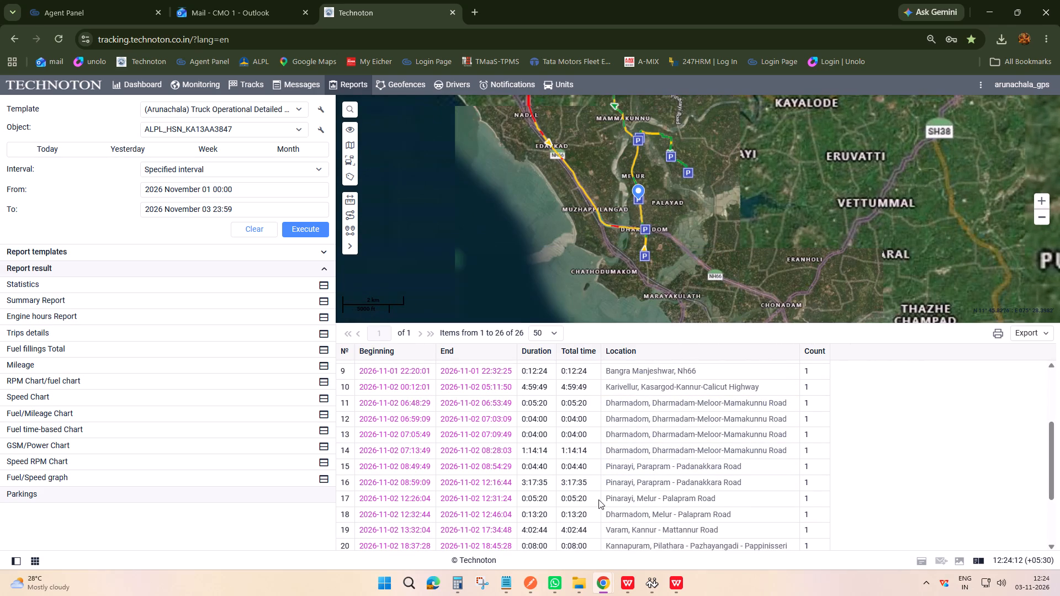
pyautogui.click(627, 441)
pyautogui.click(627, 448)
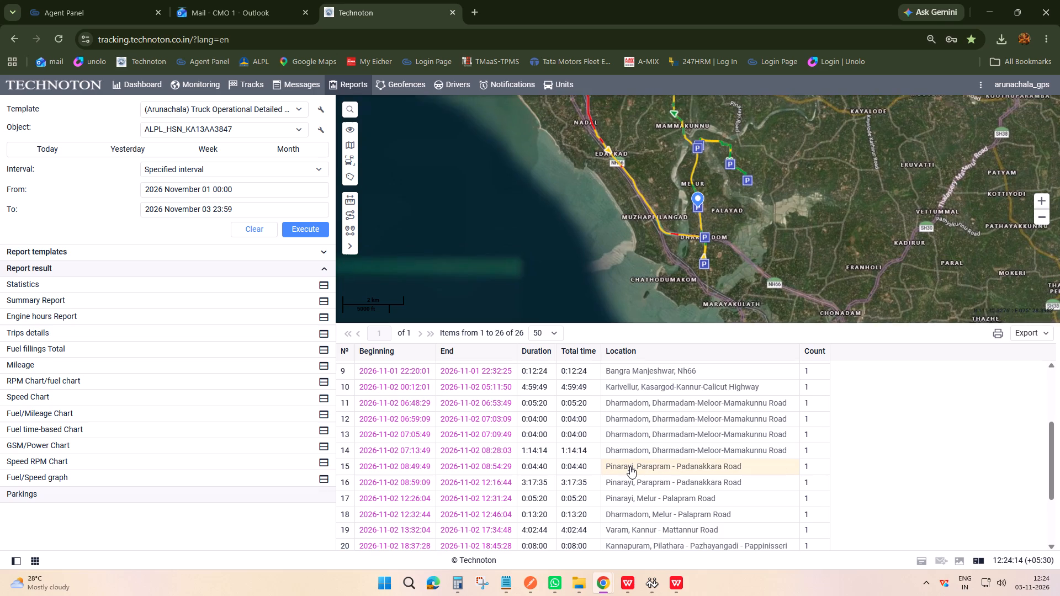
pyautogui.click(630, 466)
pyautogui.click(627, 482)
pyautogui.click(625, 505)
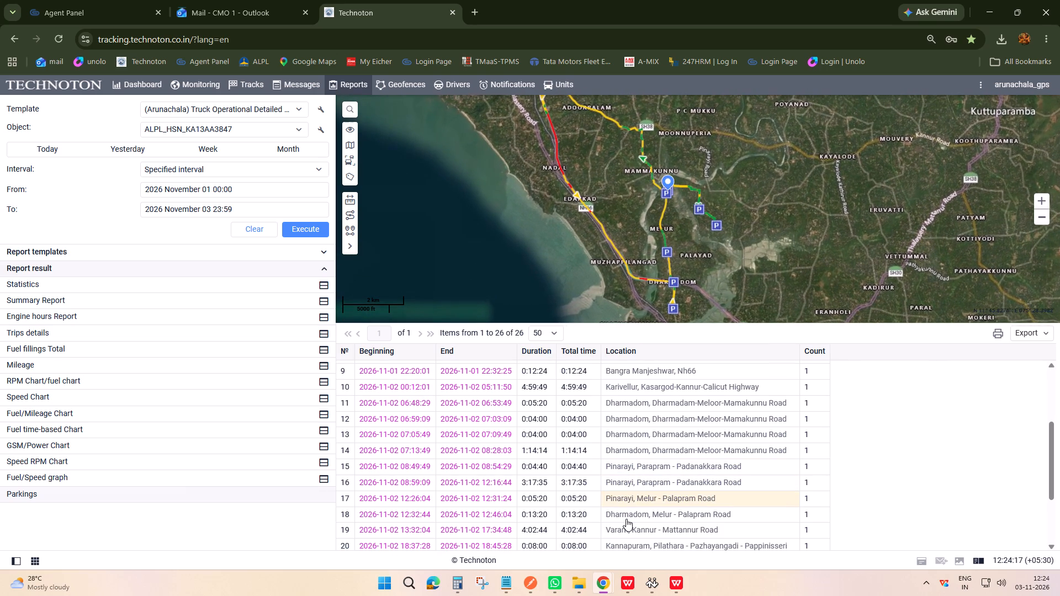
pyautogui.click(627, 517)
pyautogui.click(626, 529)
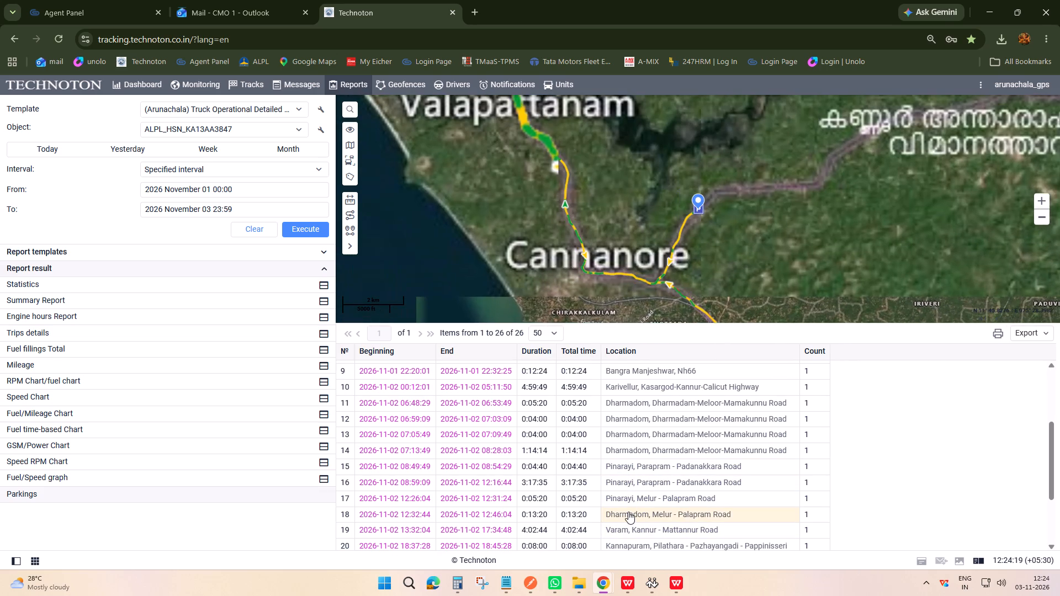
pyautogui.scroll(-2, 628, 512)
pyautogui.click(624, 444)
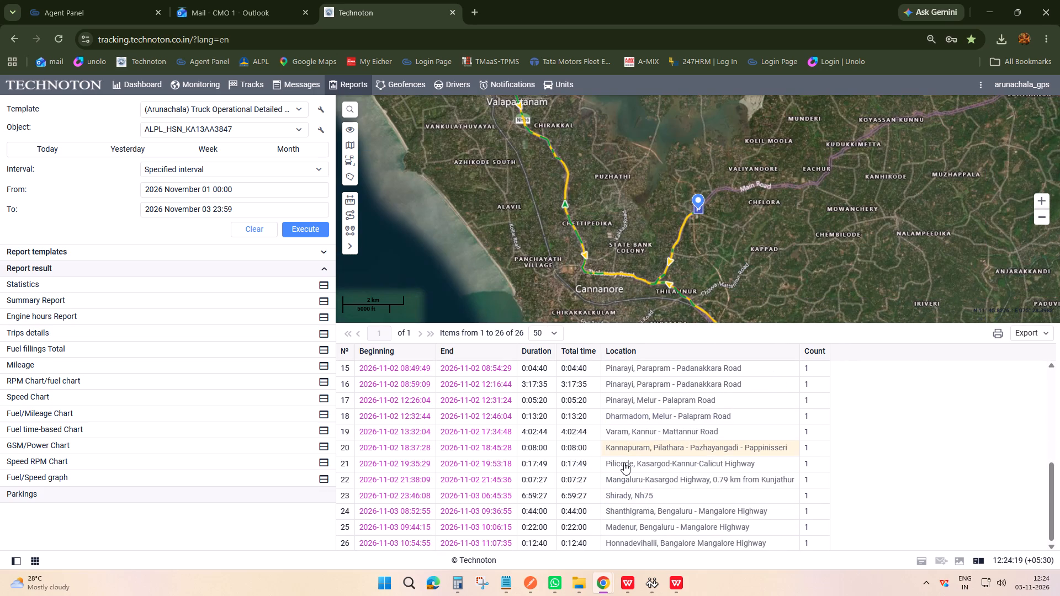
pyautogui.click(624, 463)
pyautogui.click(625, 435)
# Recheck the four Dharmadam-Meloor-Mamakunnu Road stops of 2 November on the map and compare their positions and times.
pyautogui.scroll(1, 625, 435)
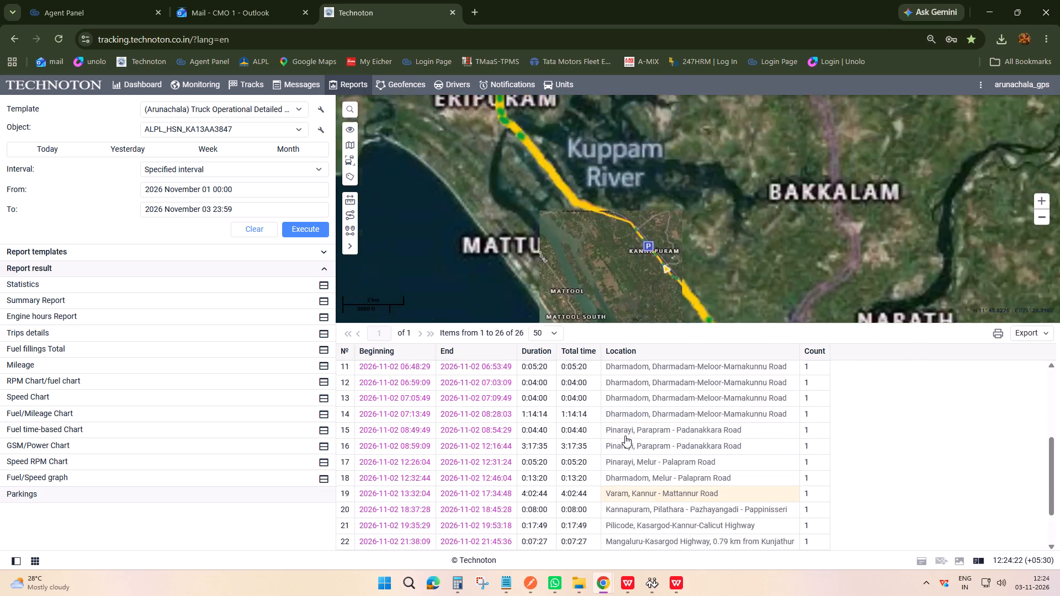
pyautogui.scroll(1, 625, 435)
pyautogui.click(627, 459)
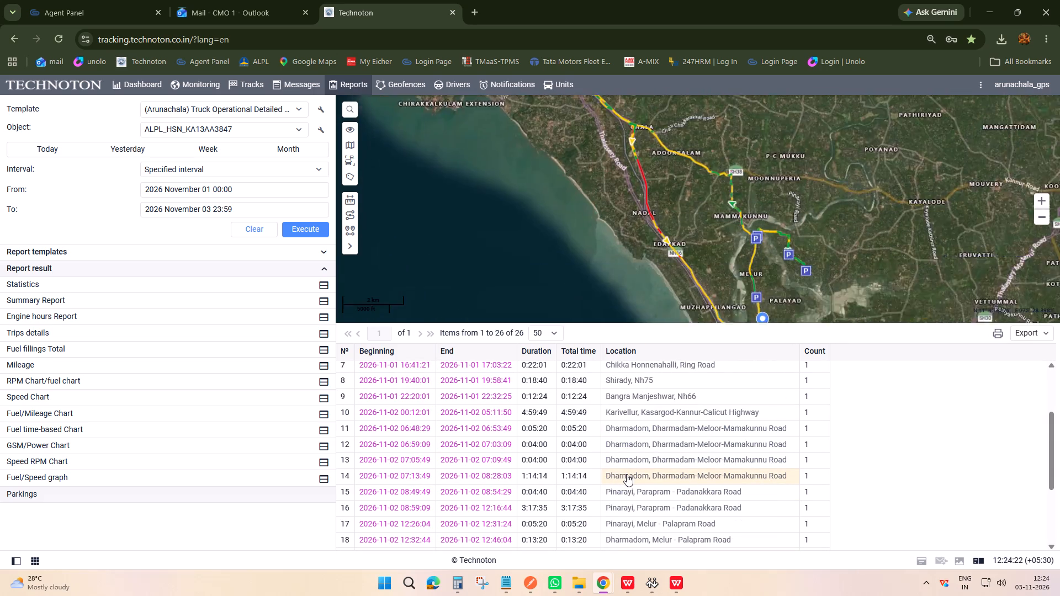
pyautogui.click(627, 474)
pyautogui.click(618, 477)
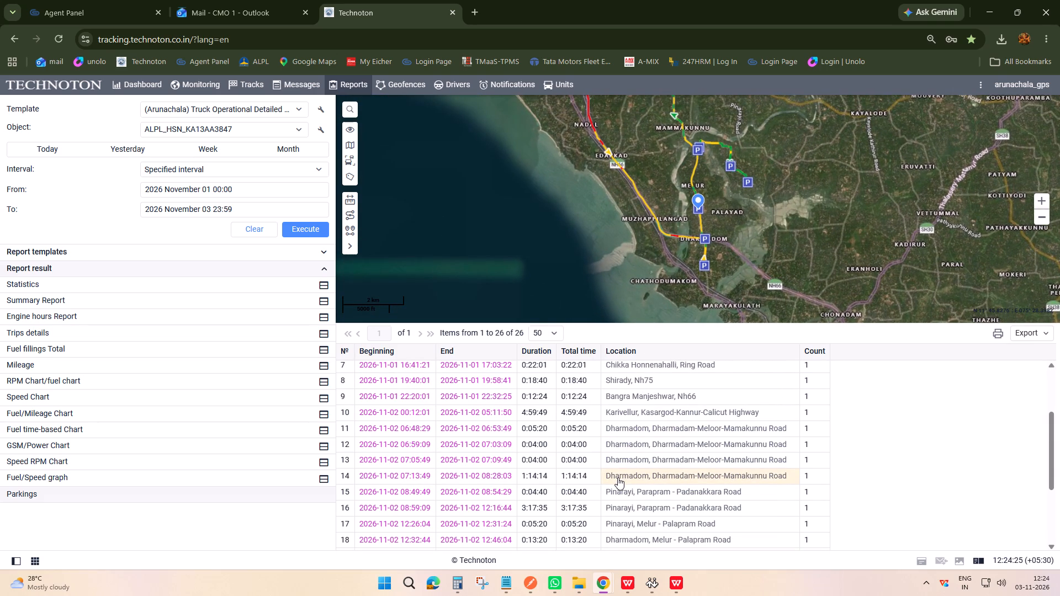
pyautogui.click(619, 440)
pyautogui.click(622, 425)
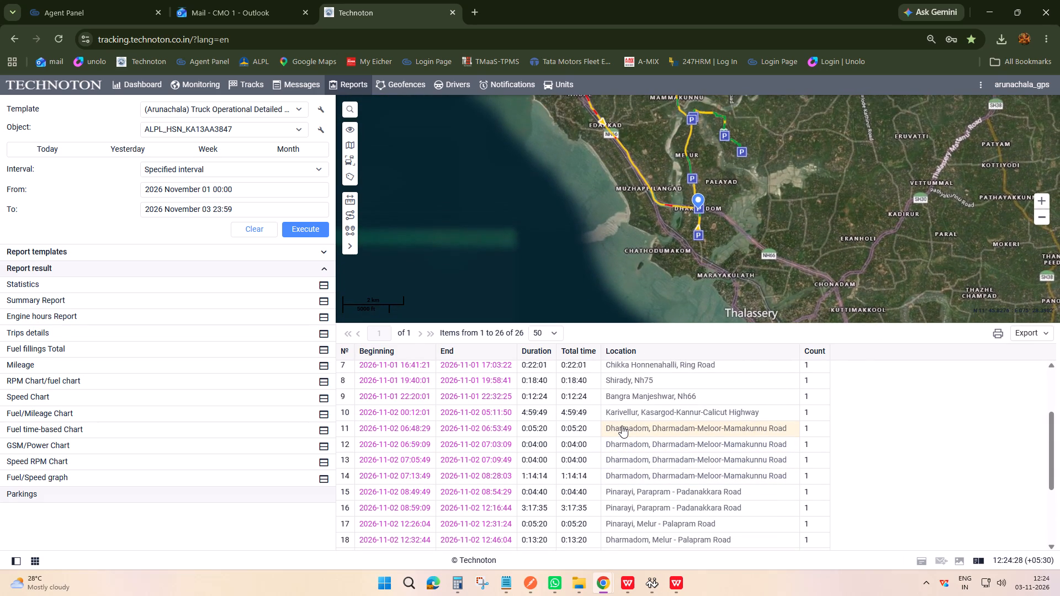
pyautogui.click(622, 440)
pyautogui.click(624, 460)
pyautogui.click(623, 476)
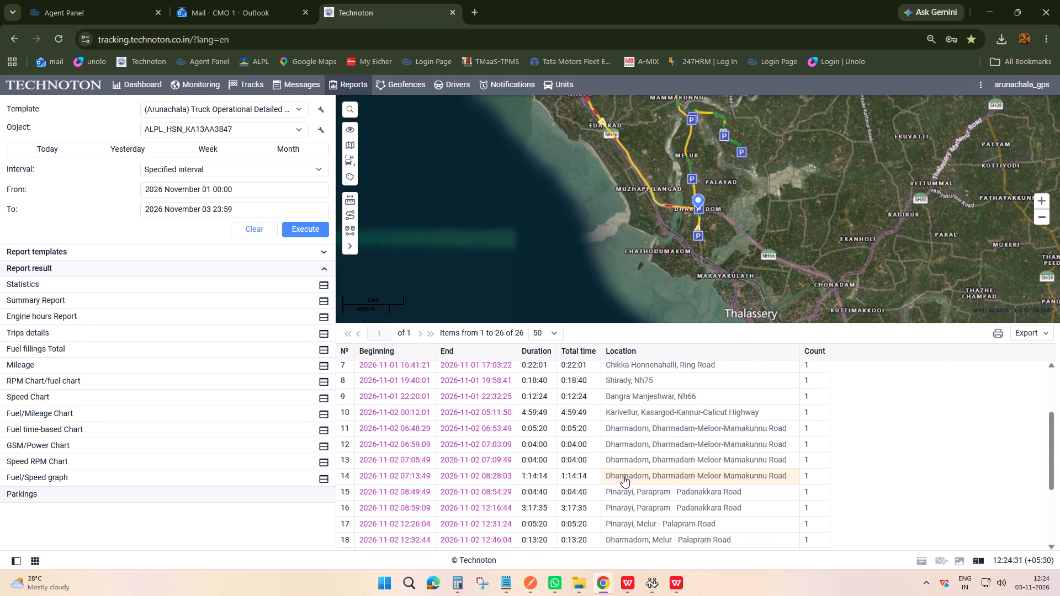
pyautogui.click(674, 577)
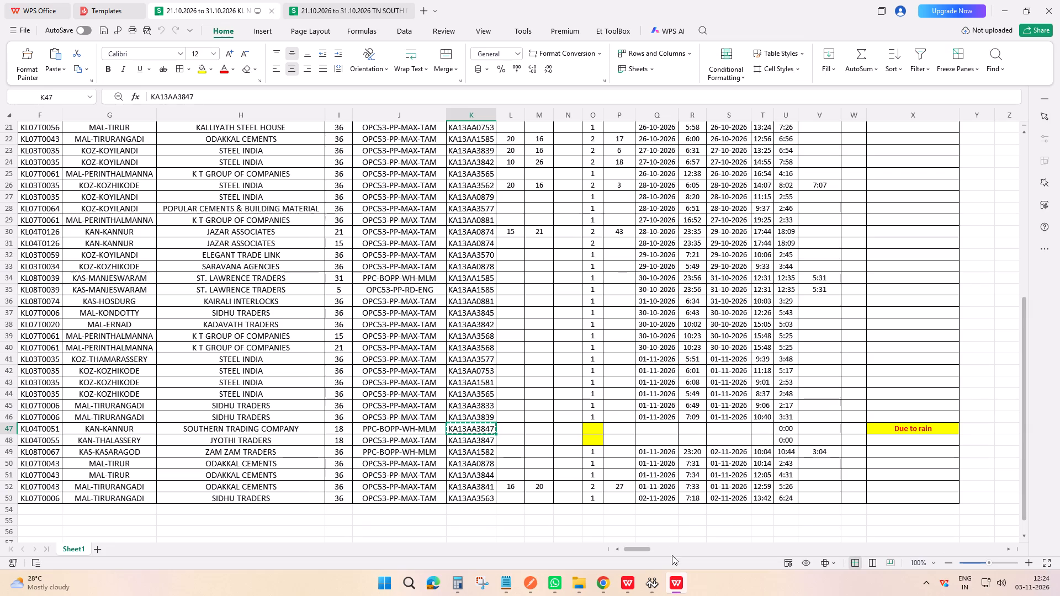
pyautogui.click(666, 429)
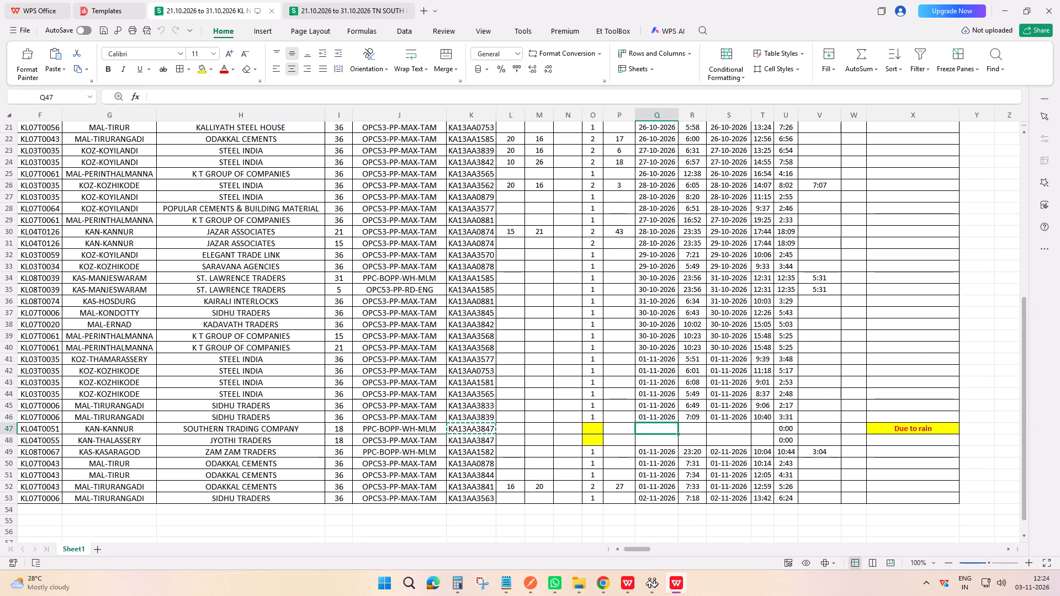
pyautogui.write('02.')
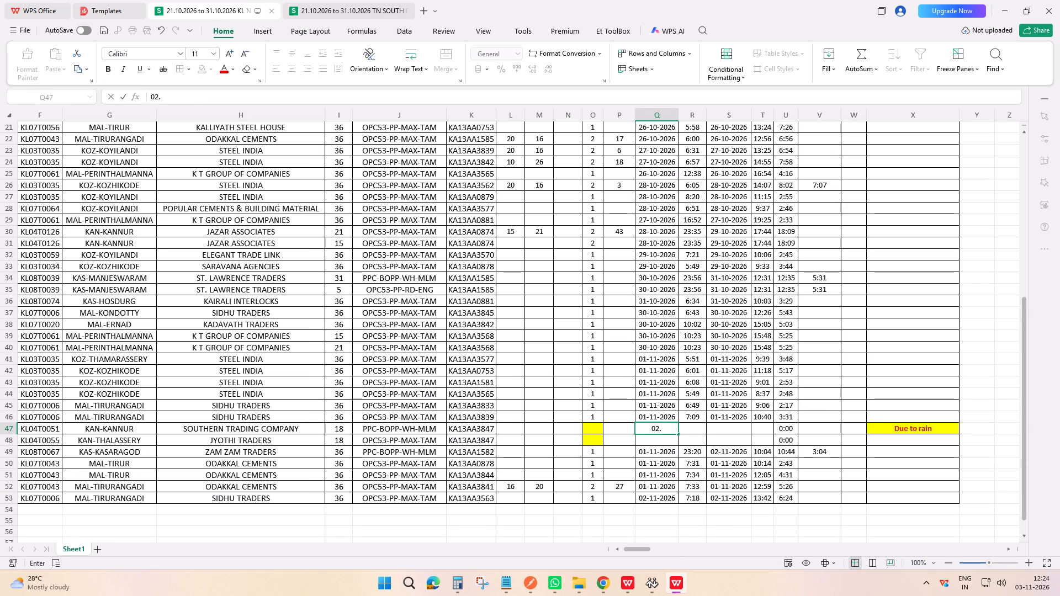
pyautogui.press('BackSpace')
pyautogui.write('-11-2026')
pyautogui.press('Right')
pyautogui.click(675, 576)
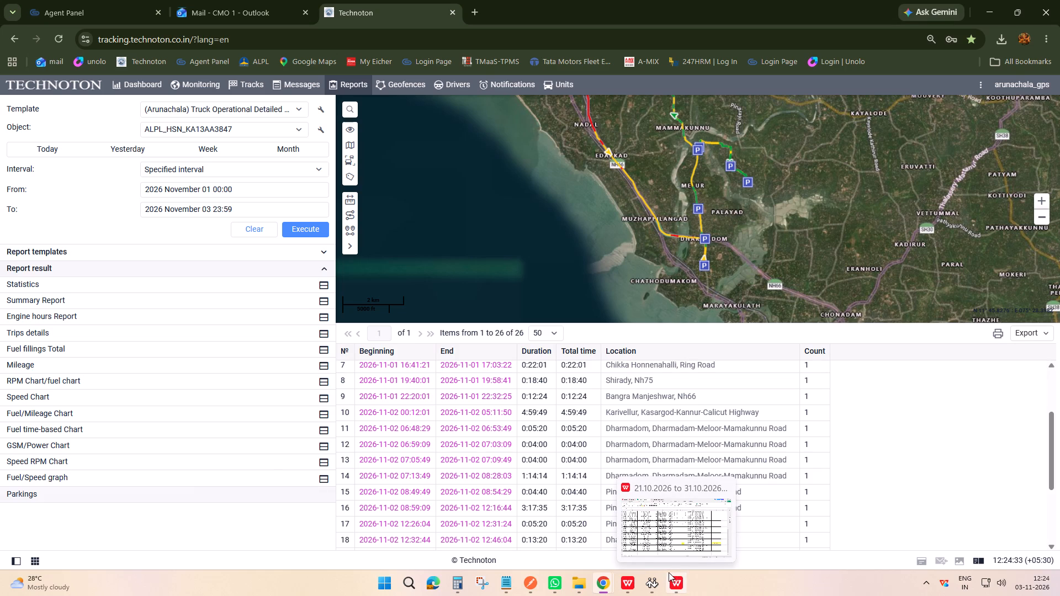
pyautogui.click(672, 583)
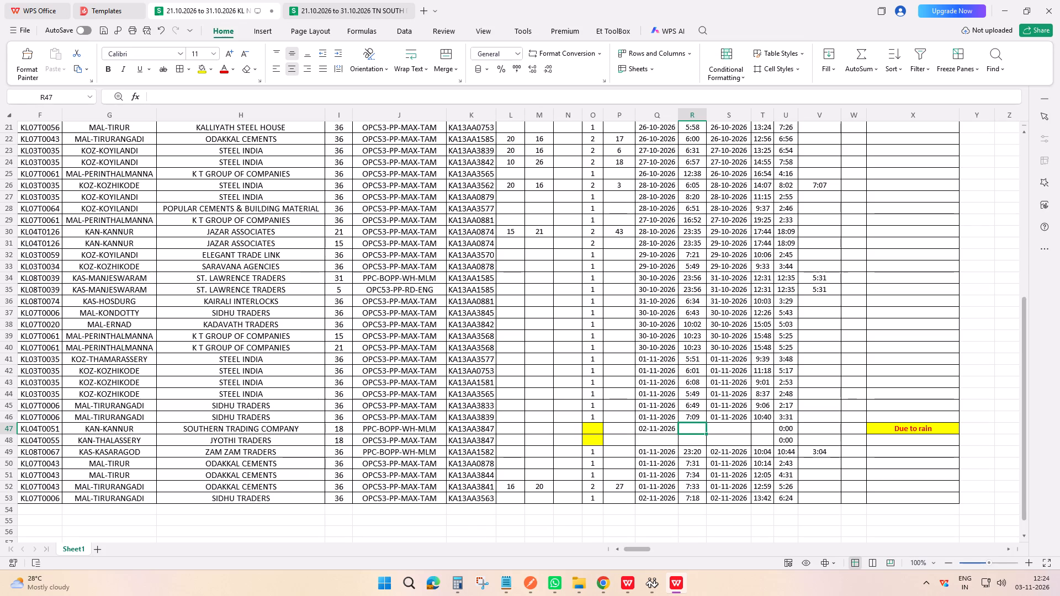
pyautogui.click(688, 430)
pyautogui.write(':13')
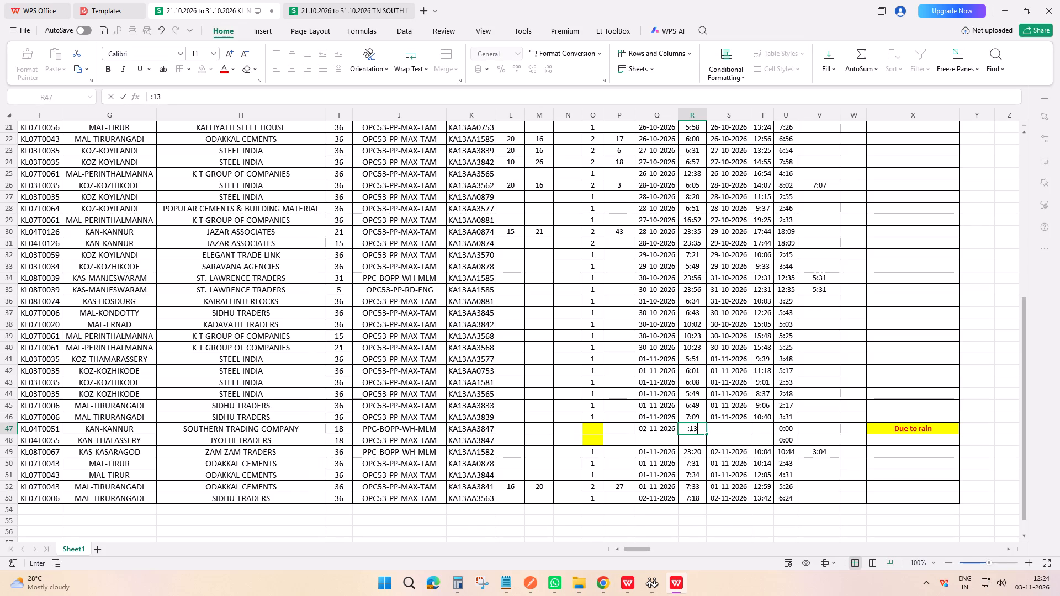
pyautogui.click(686, 428)
pyautogui.press('7')
pyautogui.click(722, 430)
pyautogui.write('03')
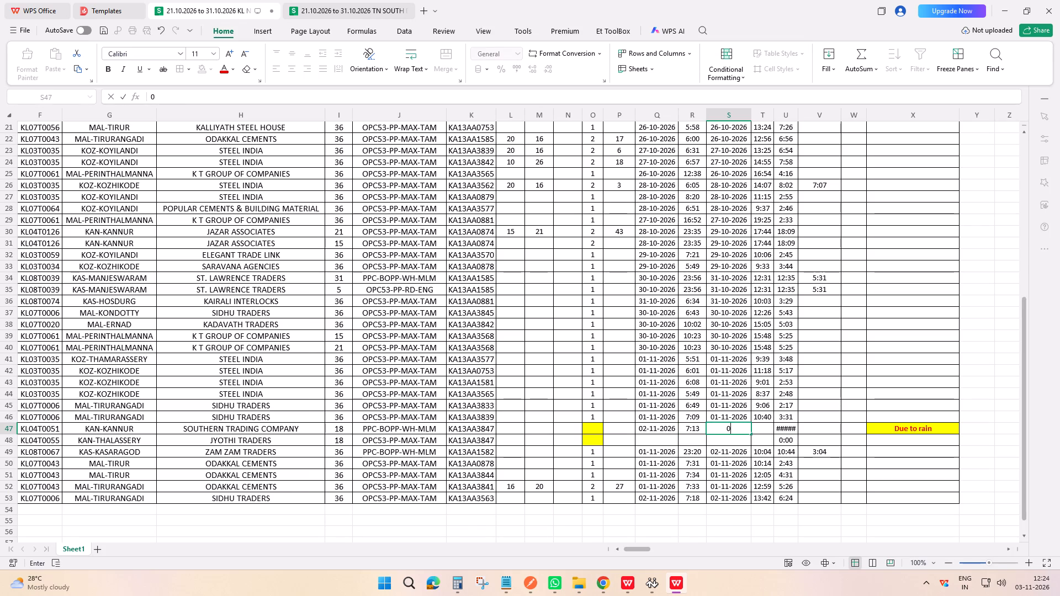
pyautogui.press('BackSpace')
pyautogui.press('BackSpace')
pyautogui.press('2')
pyautogui.press('BackSpace')
pyautogui.write('02')
pyautogui.write('-11-2026')
pyautogui.press('Right')
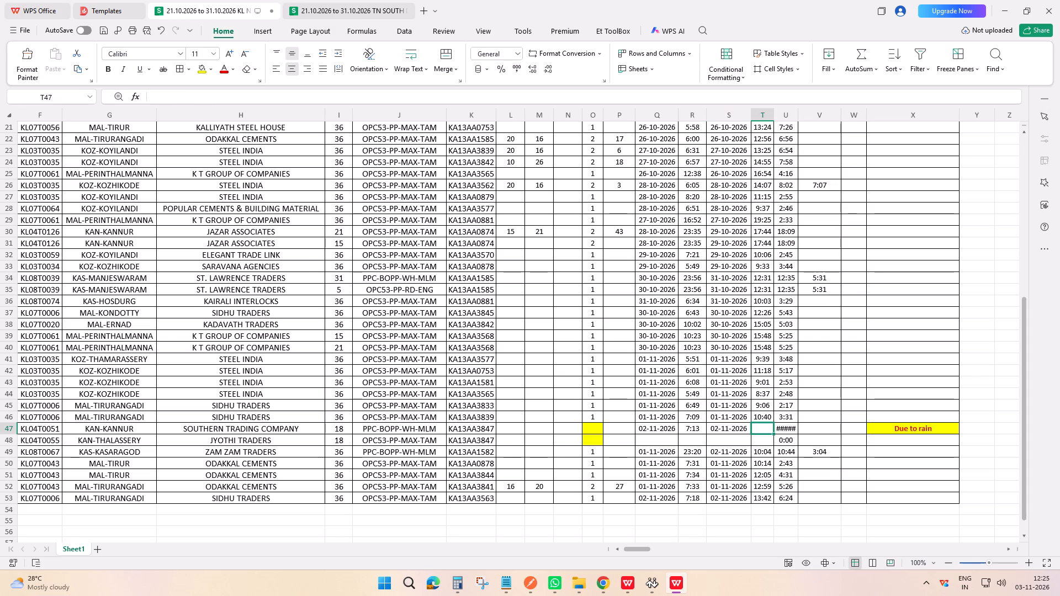
# Check the Varam and Kannapuram stops in Technoton, and enter 17:34 in T47 of the KL NORTH workbook as the trip's end time.
pyautogui.click(678, 589)
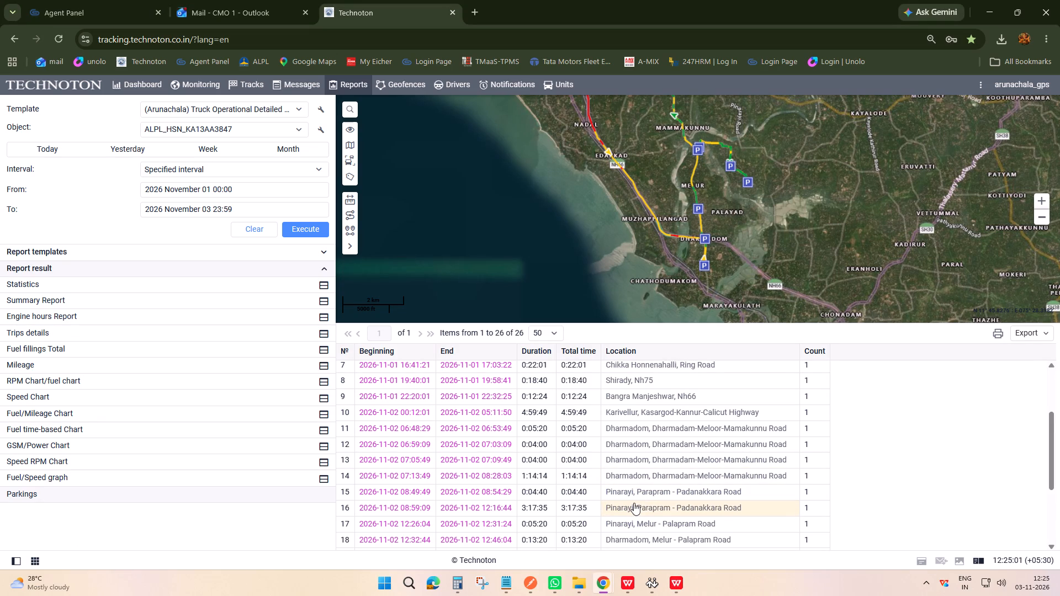
pyautogui.scroll(-2, 637, 488)
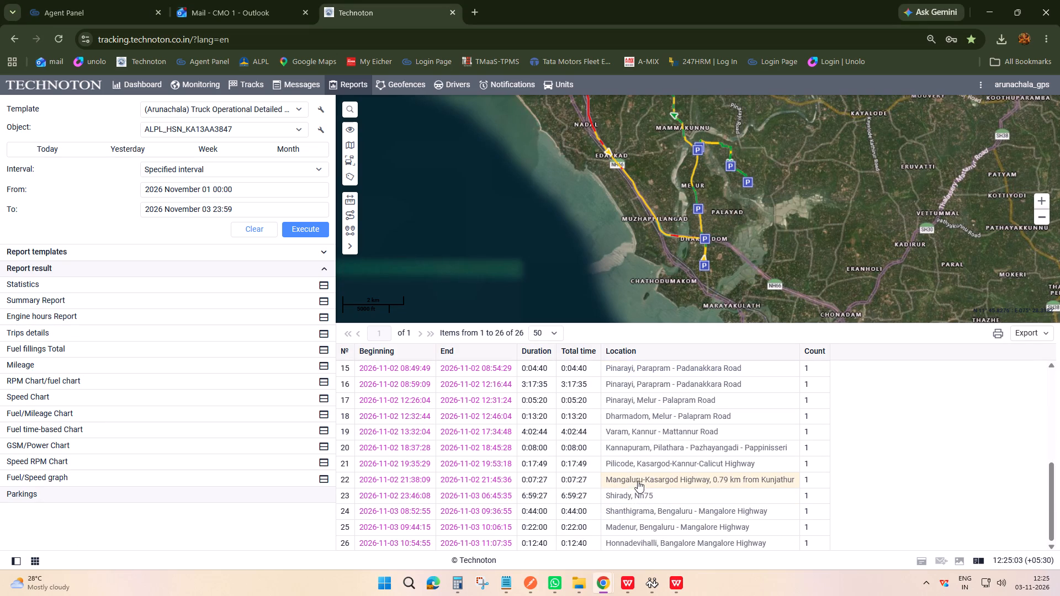
pyautogui.click(634, 430)
pyautogui.click(634, 447)
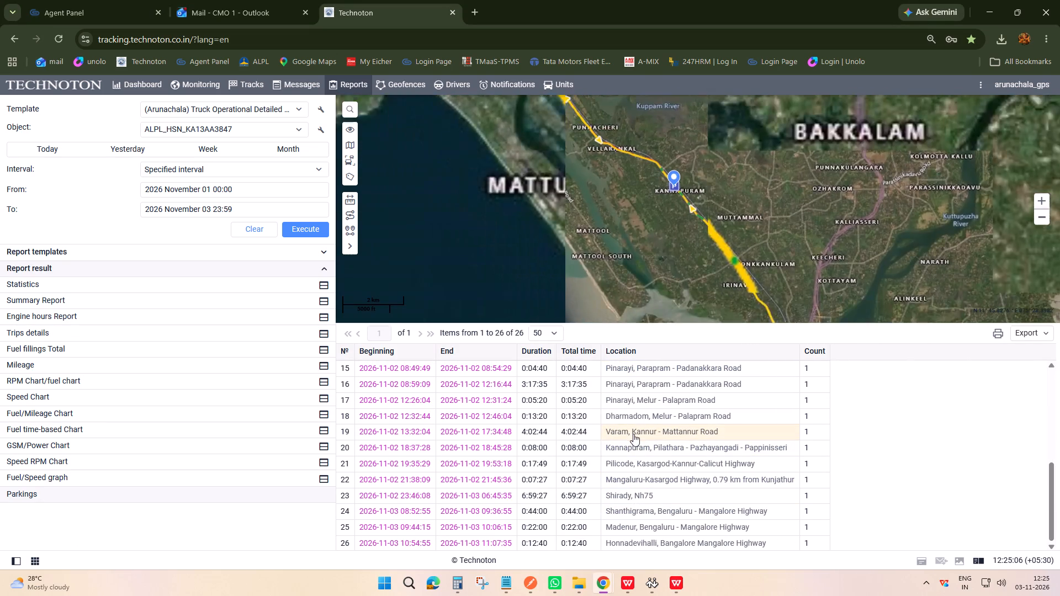
pyautogui.click(633, 433)
pyautogui.click(671, 581)
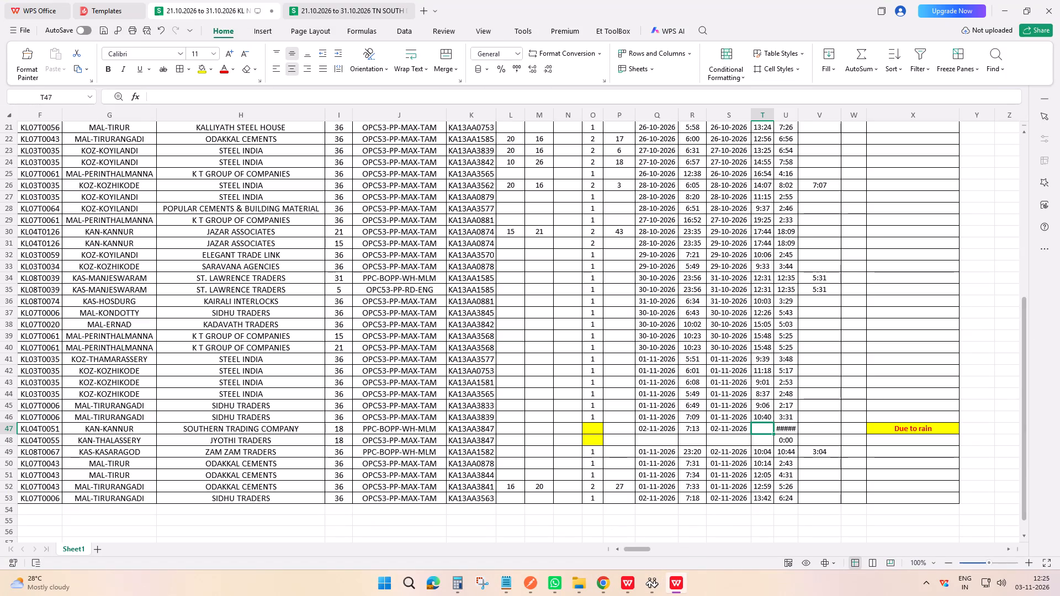
pyautogui.click(761, 427)
pyautogui.write('17"')
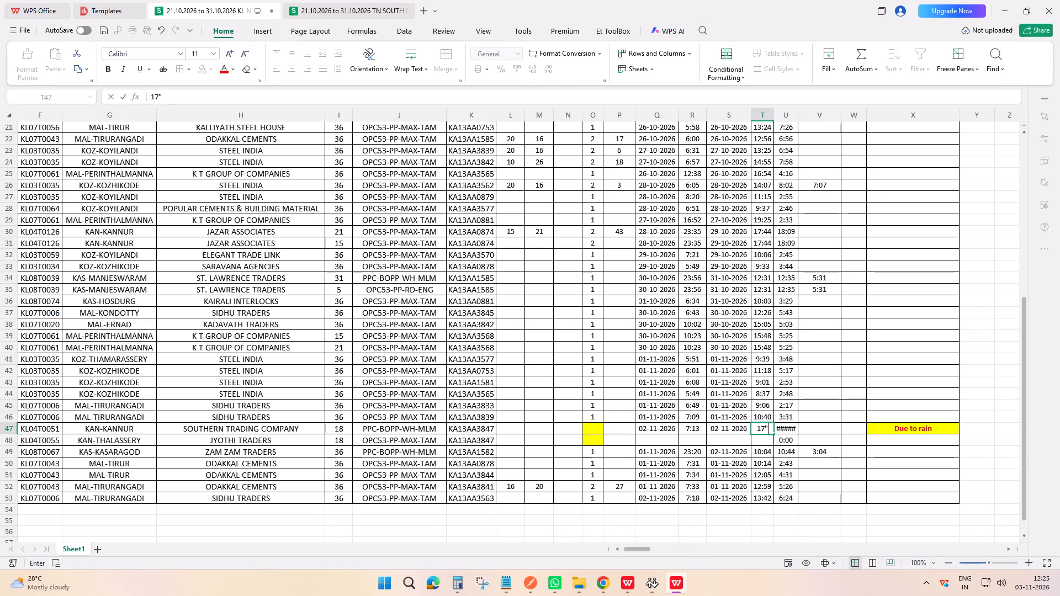
pyautogui.press('BackSpace')
pyautogui.write(':34')
pyautogui.moveTo(648, 428); pyautogui.dragTo(761, 438)
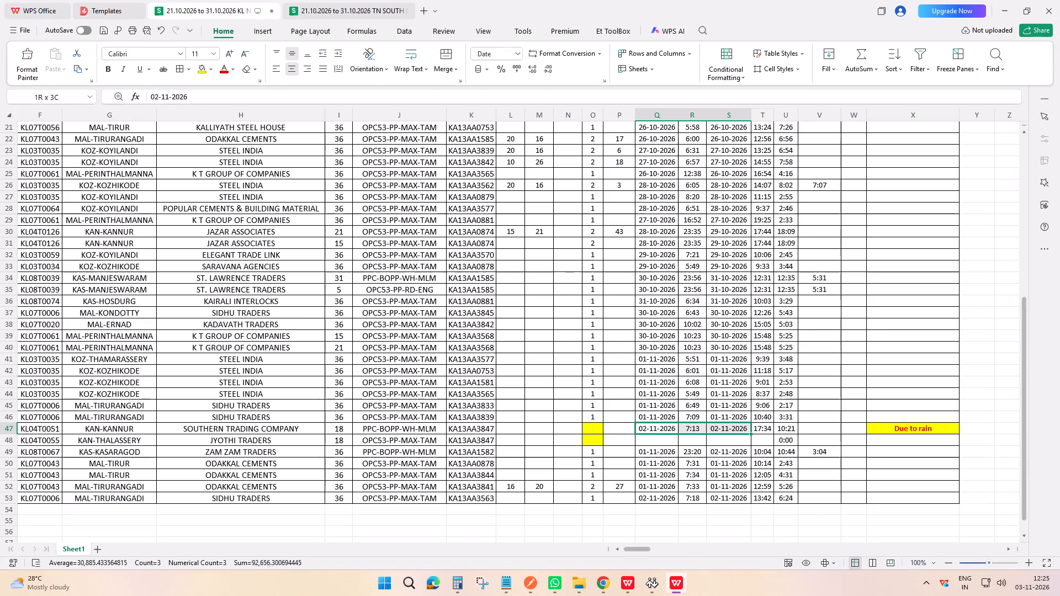
pyautogui.moveTo(761, 438); pyautogui.dragTo(761, 445)
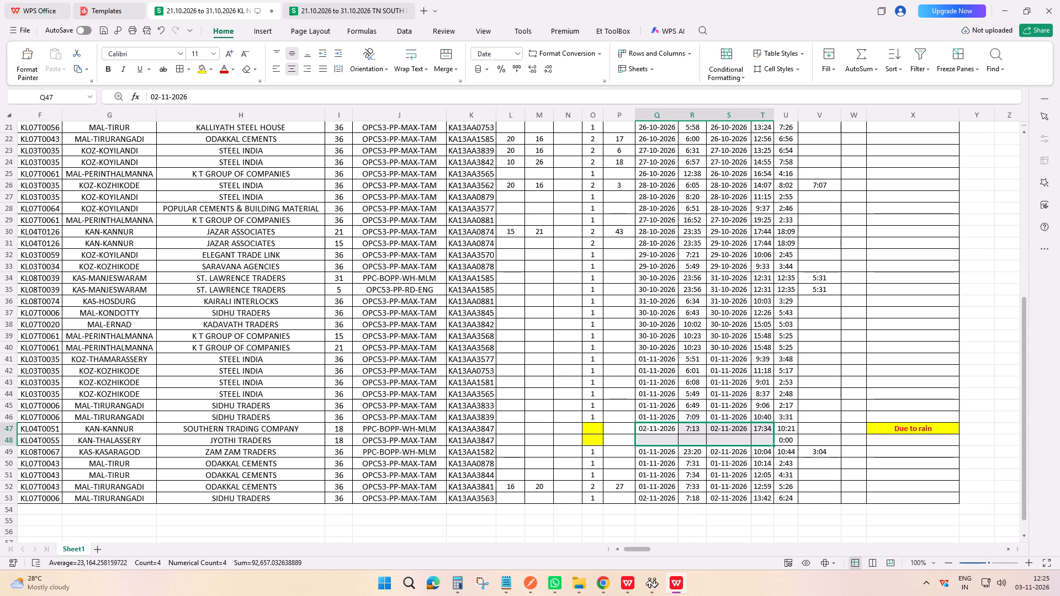
pyautogui.click(665, 430)
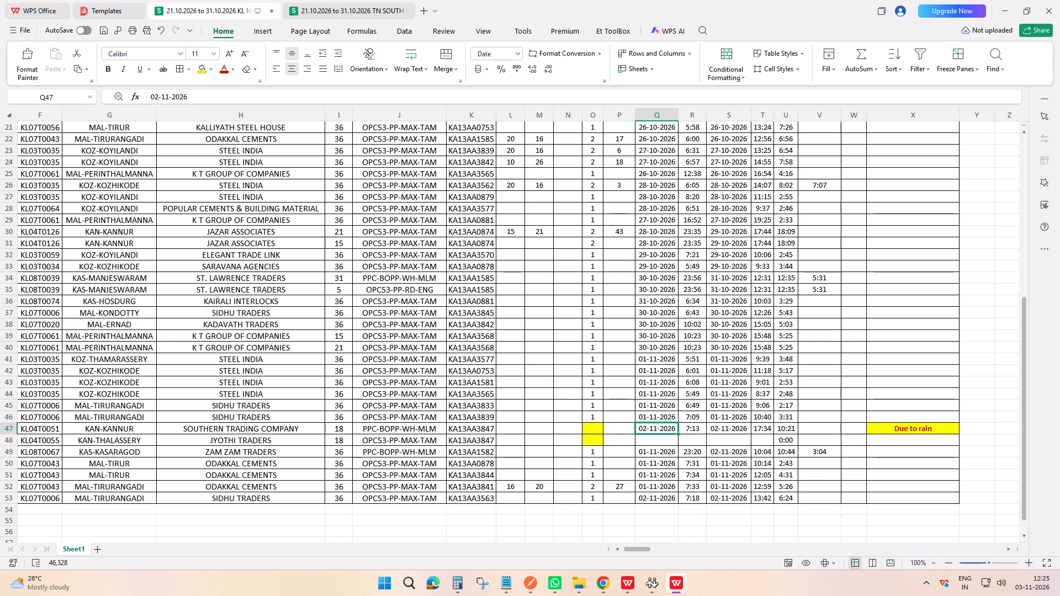
# Review the KAN-KANNUR trip in row 47 of the KL NORTH sheet, comparing its highlighted column O cell and trip details with neighbouring rows.
pyautogui.click(750, 427)
pyautogui.moveTo(596, 415); pyautogui.dragTo(596, 419)
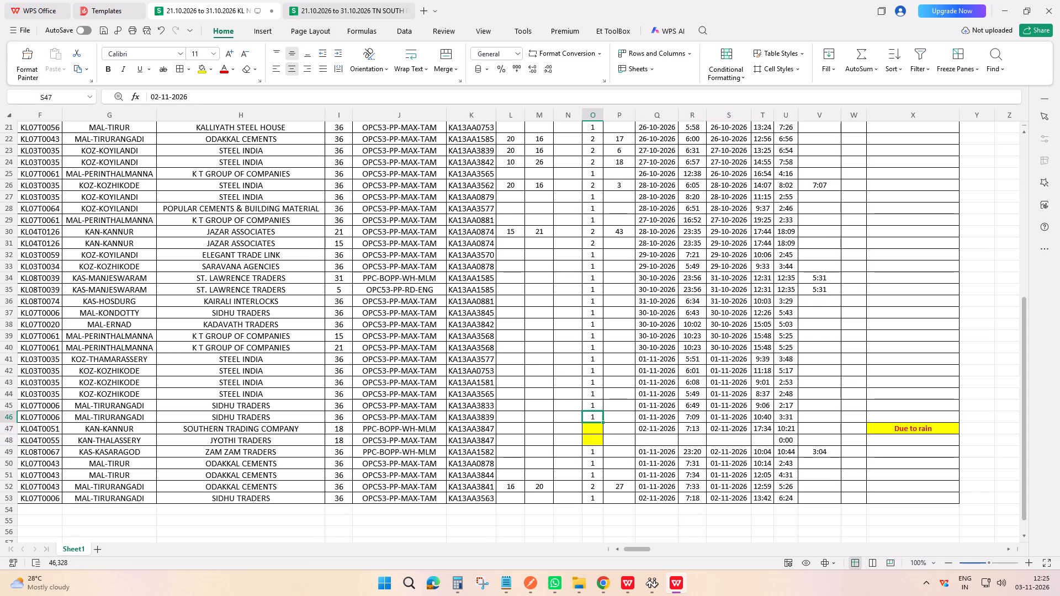
pyautogui.moveTo(596, 419); pyautogui.dragTo(597, 428)
pyautogui.click(609, 426)
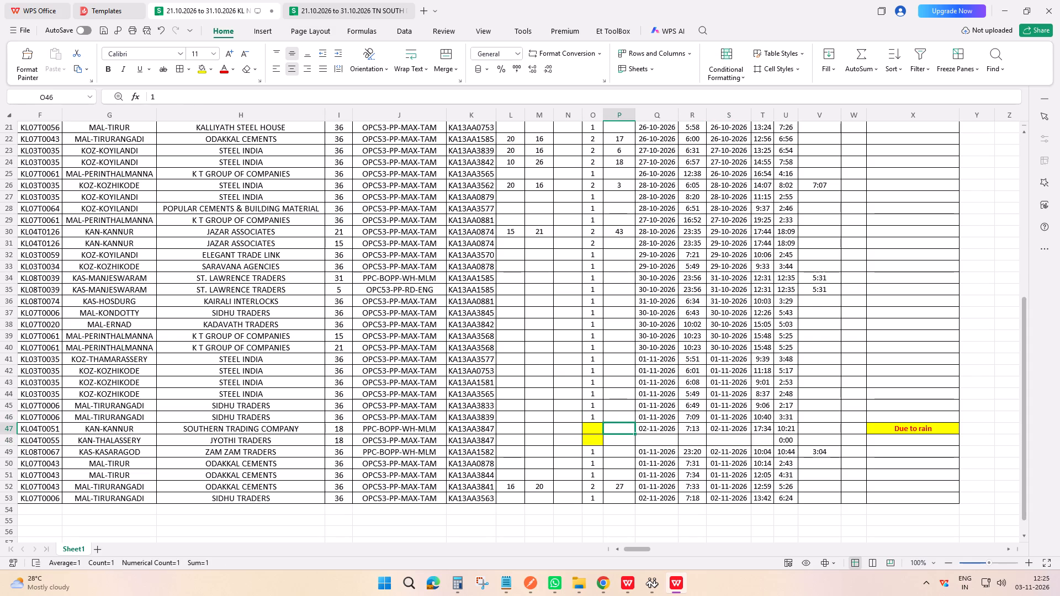
pyautogui.click(590, 428)
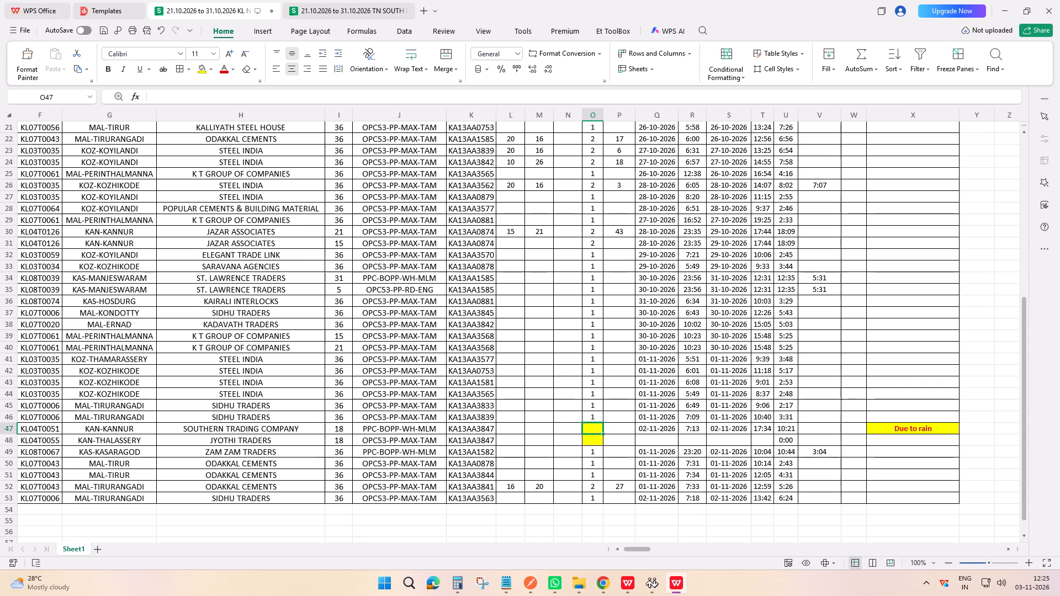
pyautogui.click(635, 546)
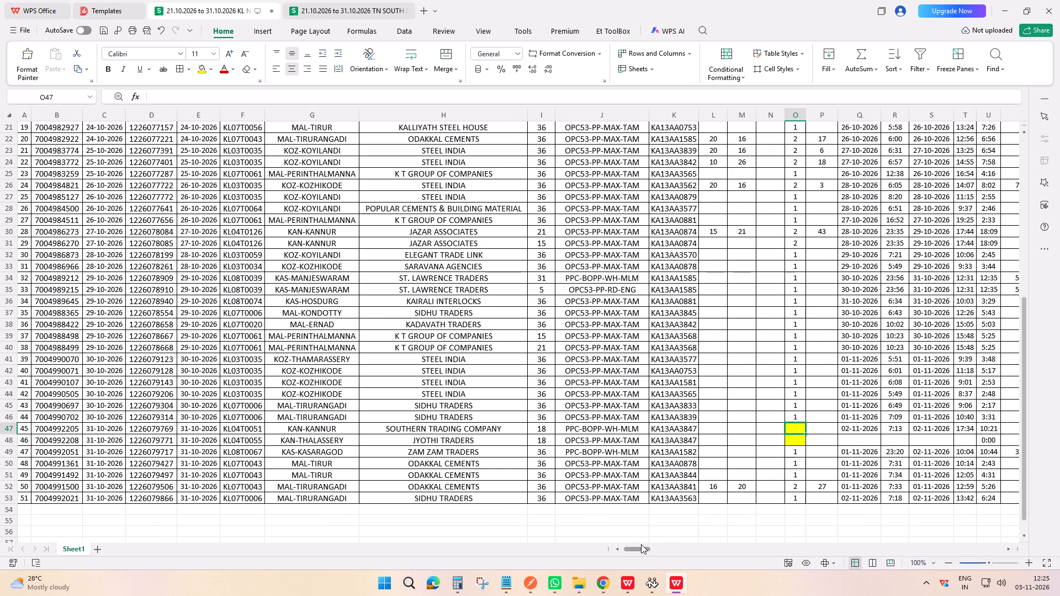
pyautogui.click(1006, 551)
pyautogui.click(1006, 551)
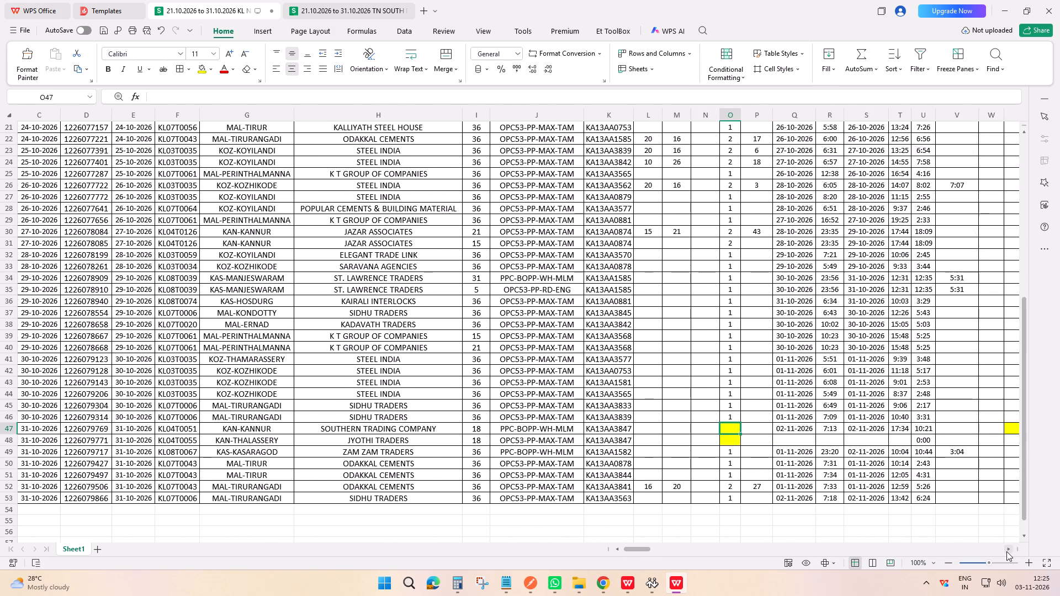
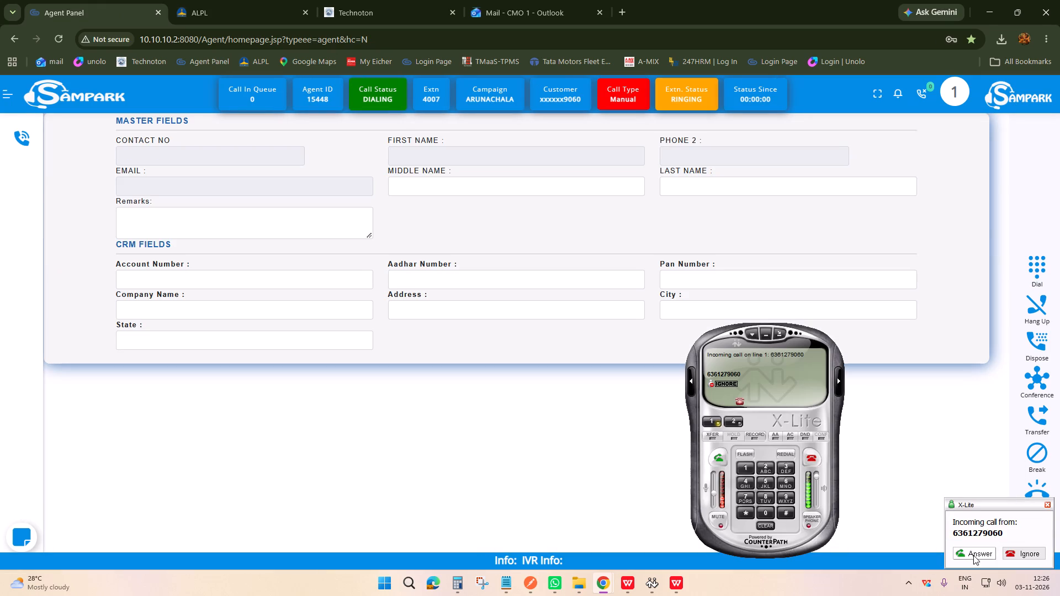
pyautogui.click(973, 555)
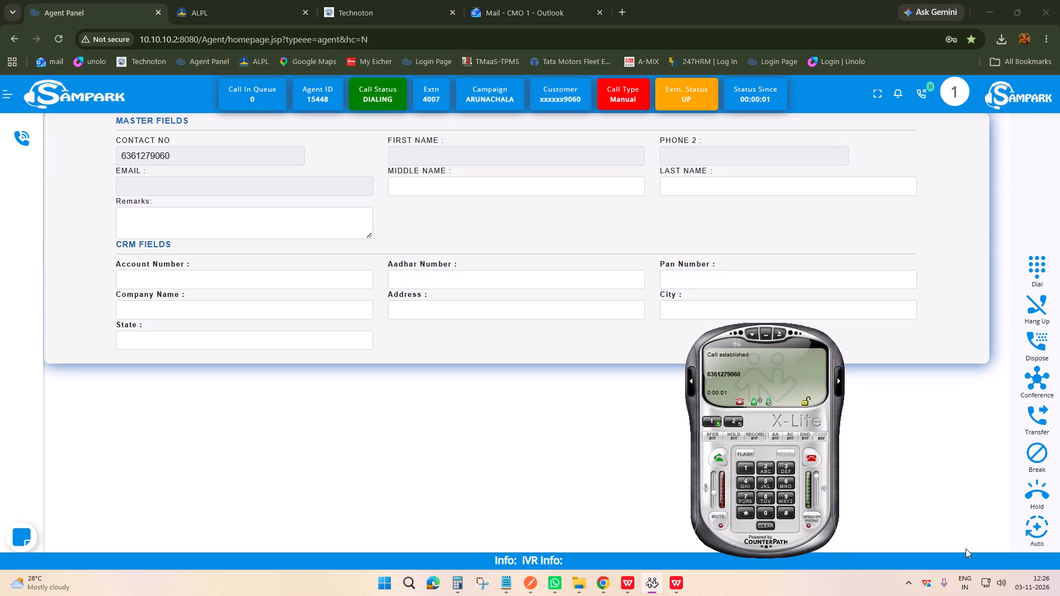
pyautogui.moveTo(183, 0); pyautogui.dragTo(189, 0)
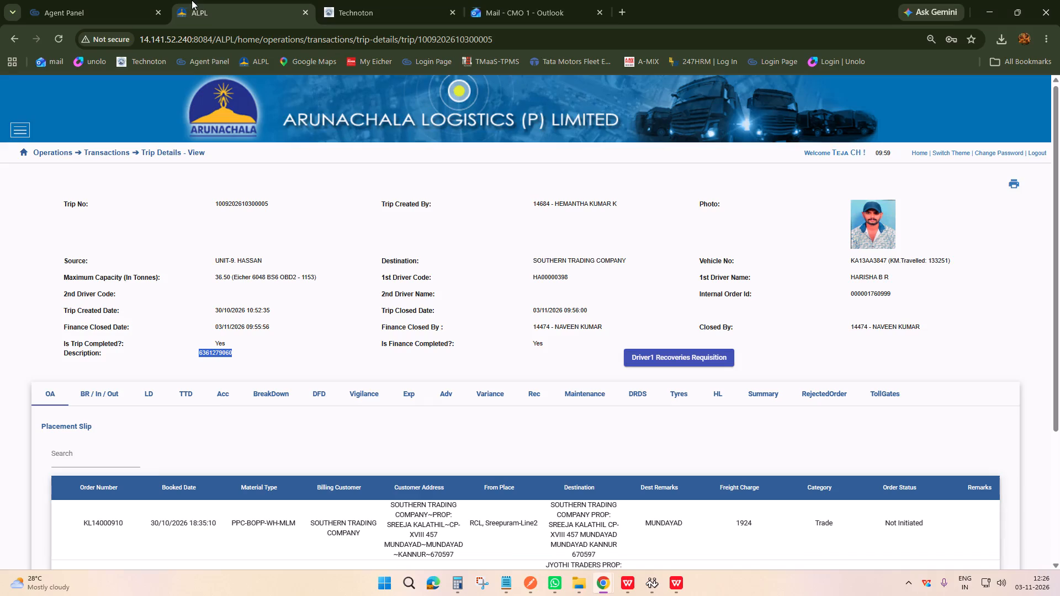
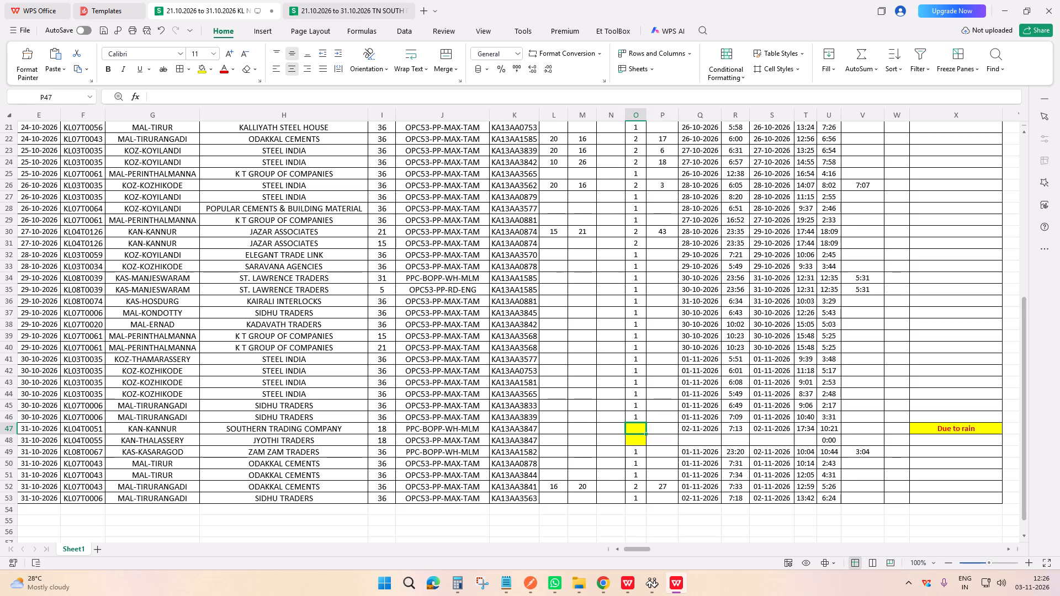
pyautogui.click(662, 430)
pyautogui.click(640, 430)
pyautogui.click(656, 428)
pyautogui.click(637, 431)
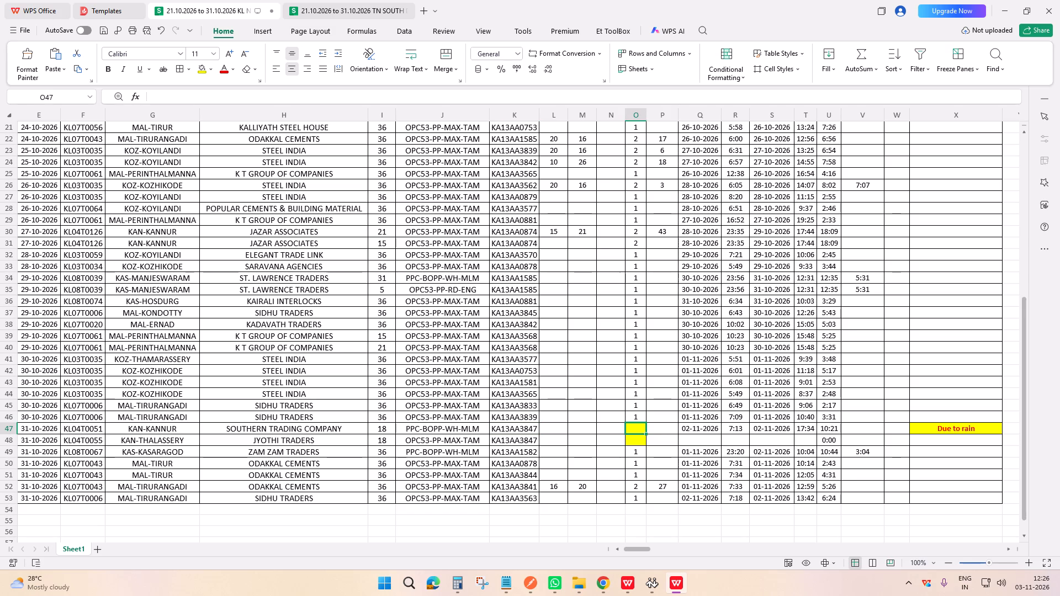
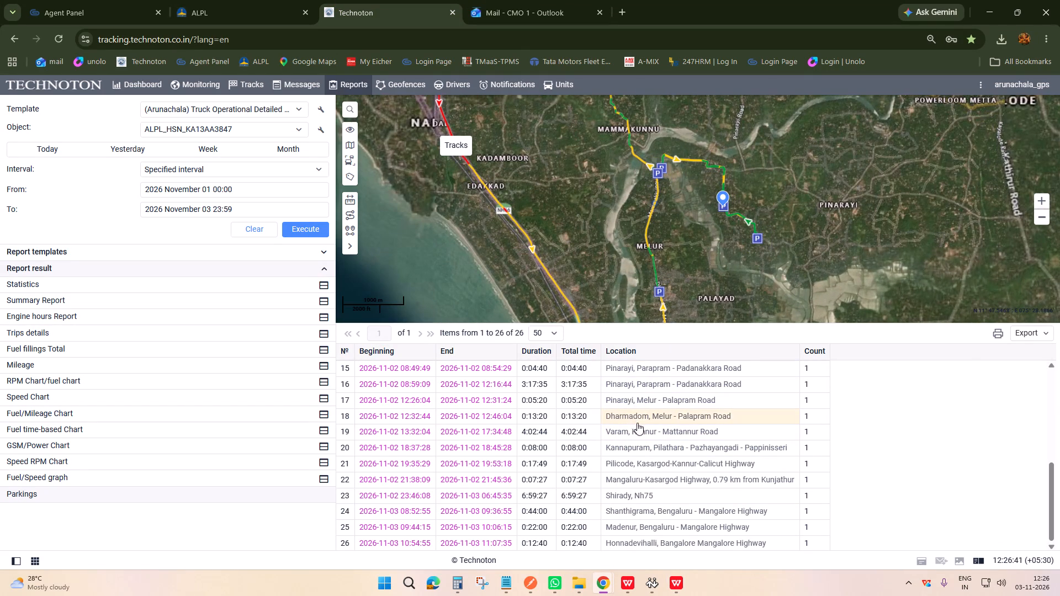
pyautogui.scroll(1, 642, 476)
pyautogui.click(634, 411)
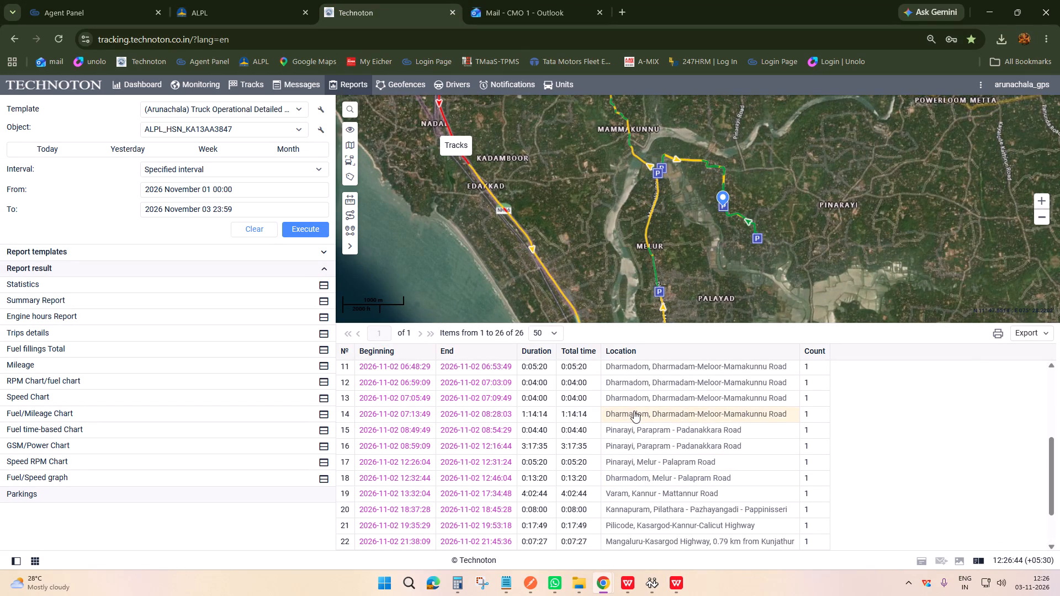
pyautogui.click(637, 441)
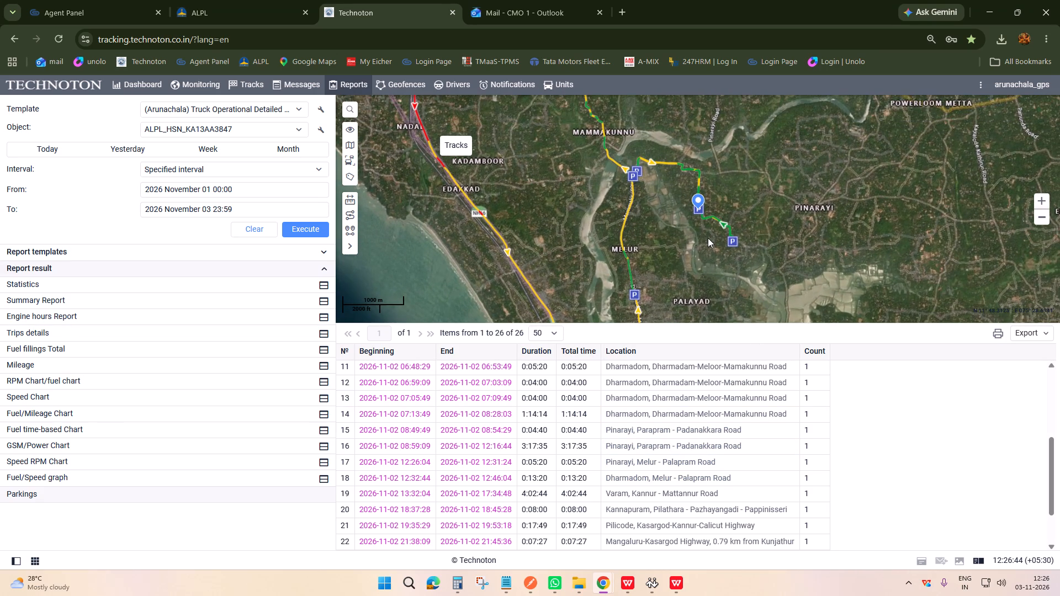
pyautogui.click(622, 451)
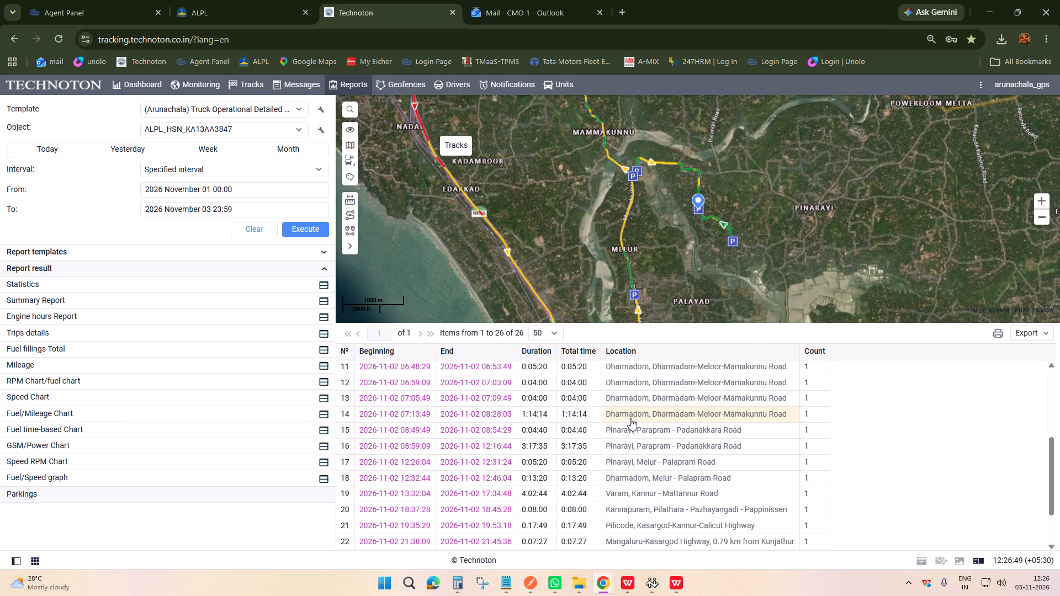
pyautogui.click(627, 412)
pyautogui.click(630, 433)
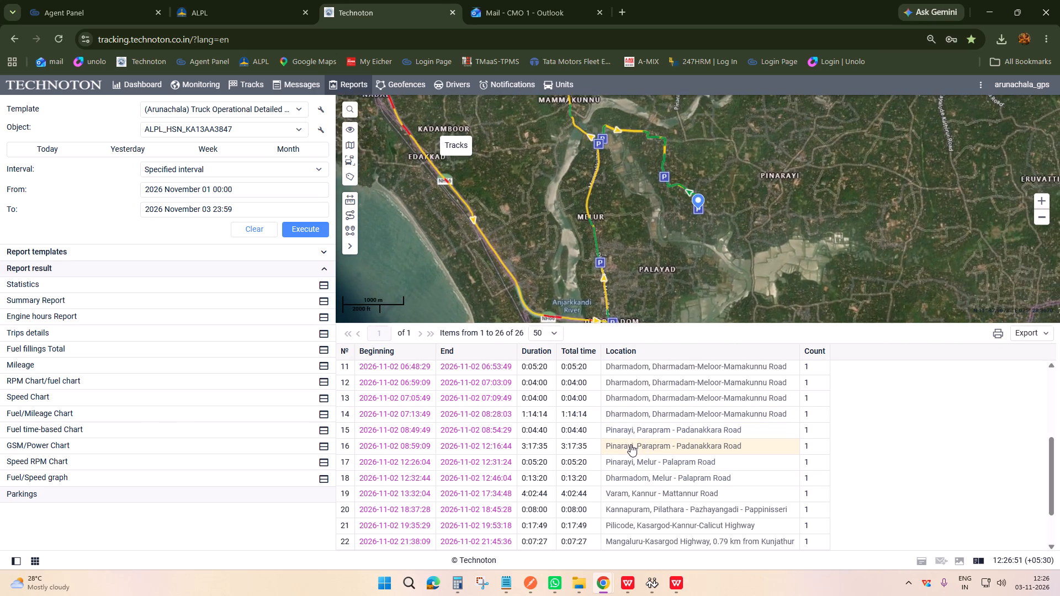
pyautogui.click(630, 444)
pyautogui.click(630, 456)
pyautogui.click(629, 442)
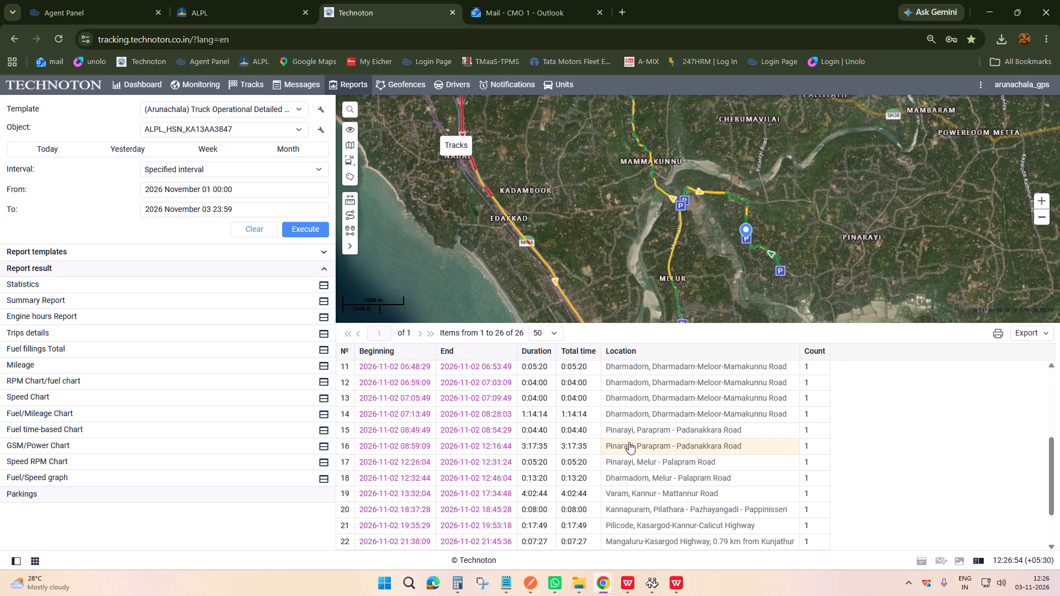
pyautogui.click(627, 484)
pyautogui.click(627, 492)
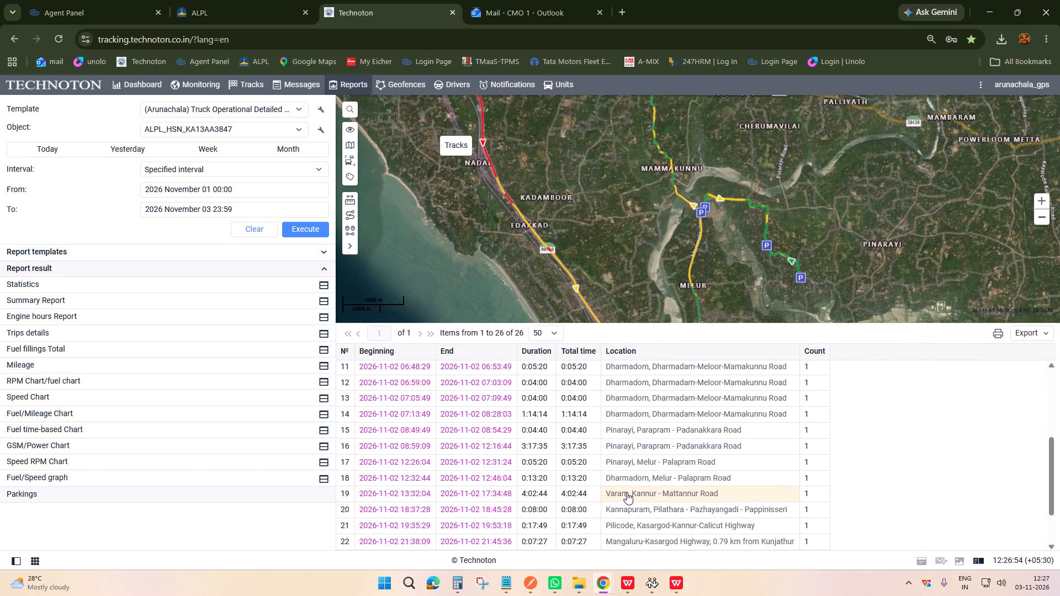
pyautogui.click(624, 441)
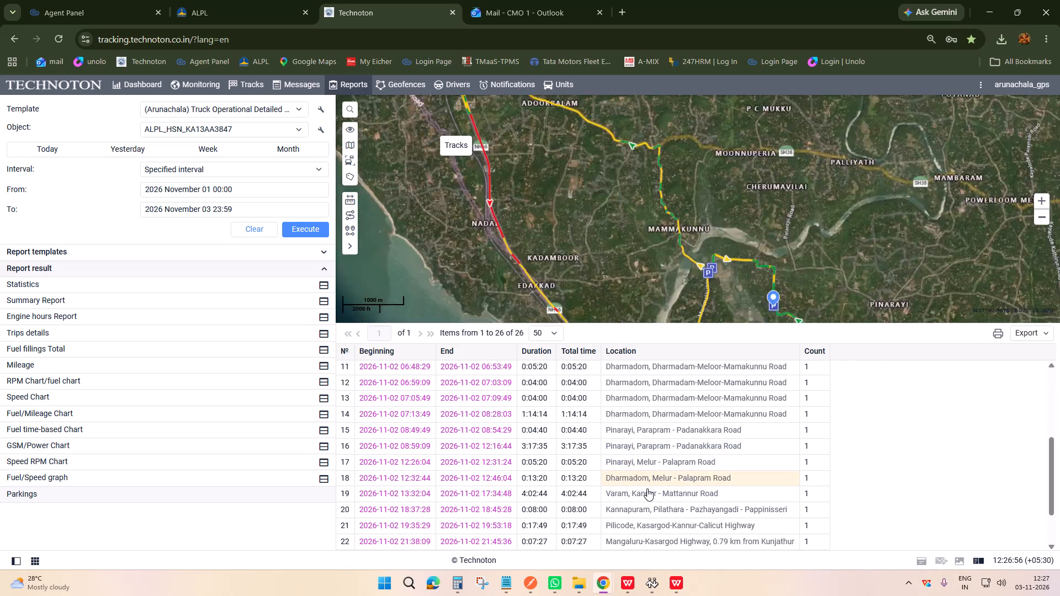
# In the KL NORTH spreadsheet, enter 1 in O47 for Southern Trading Company and copy O47:S47 into the Jyothi Traders row 48.
pyautogui.click(675, 583)
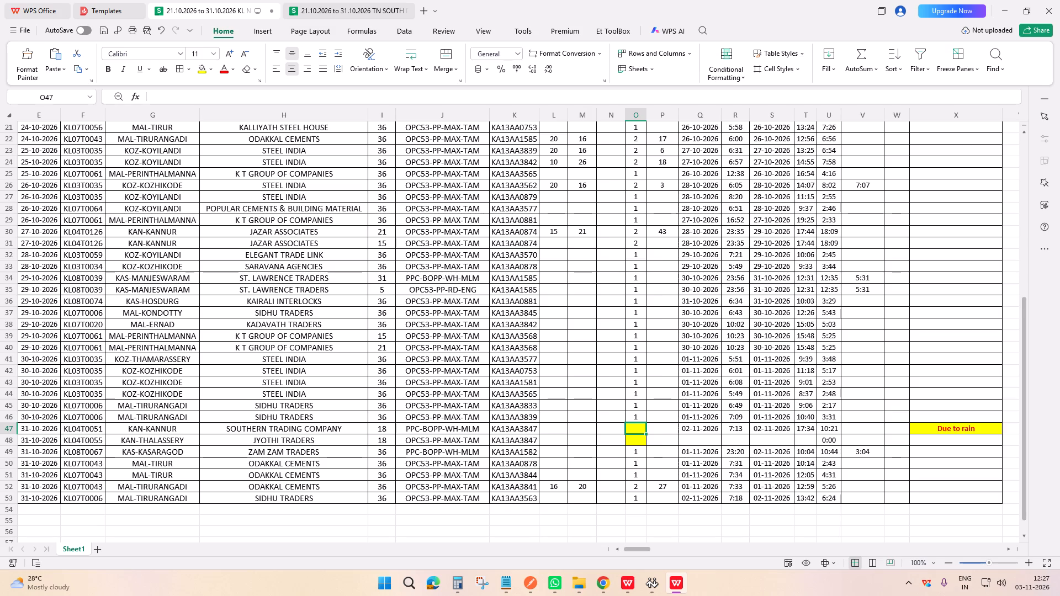
pyautogui.click(639, 428)
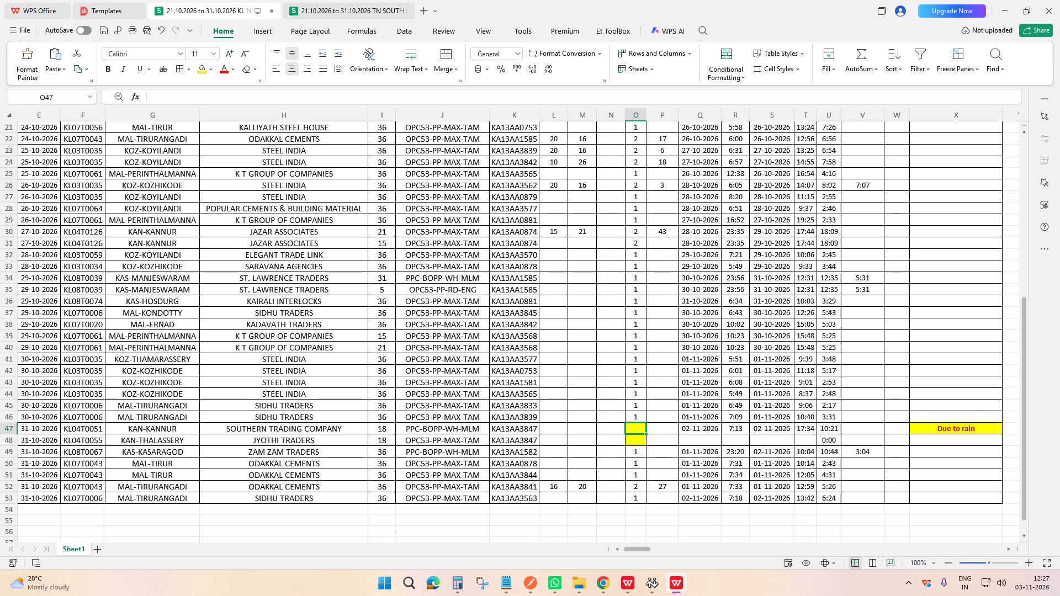
pyautogui.press('1')
pyautogui.click(658, 429)
pyautogui.moveTo(637, 429); pyautogui.dragTo(780, 429)
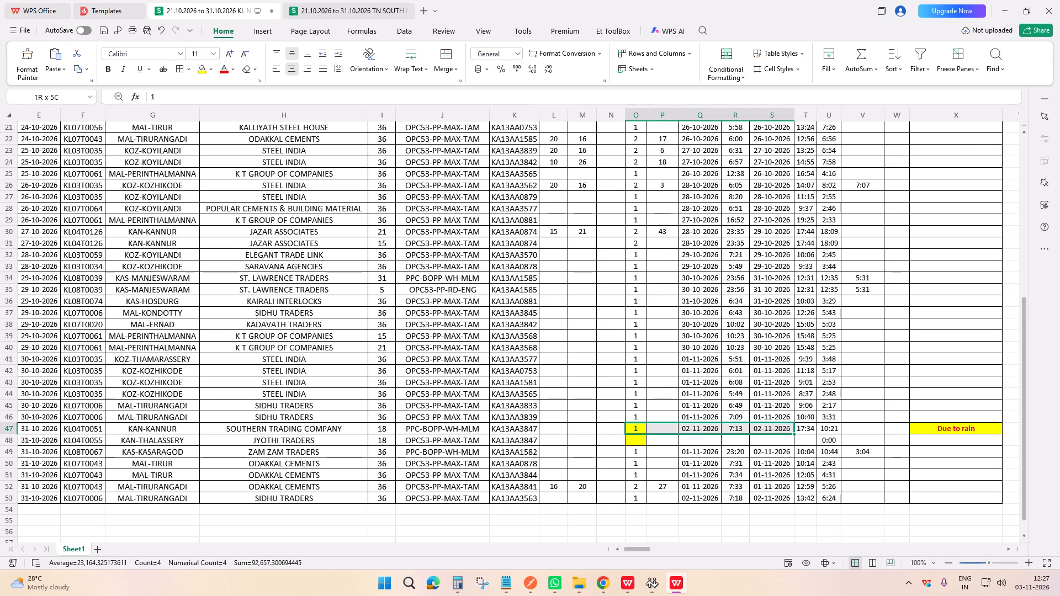
pyautogui.moveTo(780, 429); pyautogui.dragTo(776, 429)
pyautogui.hotkey('ctrl', 'c')
pyautogui.moveTo(635, 438); pyautogui.dragTo(771, 437)
pyautogui.hotkey('ctrl', 'v')
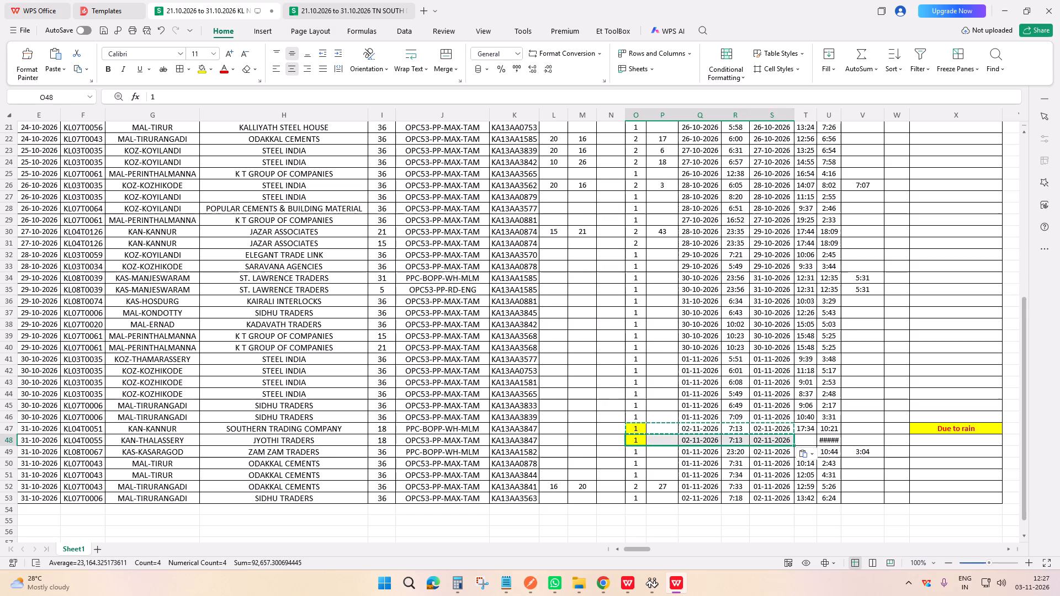
# Clear O47:S47 in the Southern Trading Company row and enter 1 in O47 again.
pyautogui.moveTo(644, 428); pyautogui.dragTo(759, 428)
pyautogui.press('Delete')
pyautogui.click(638, 428)
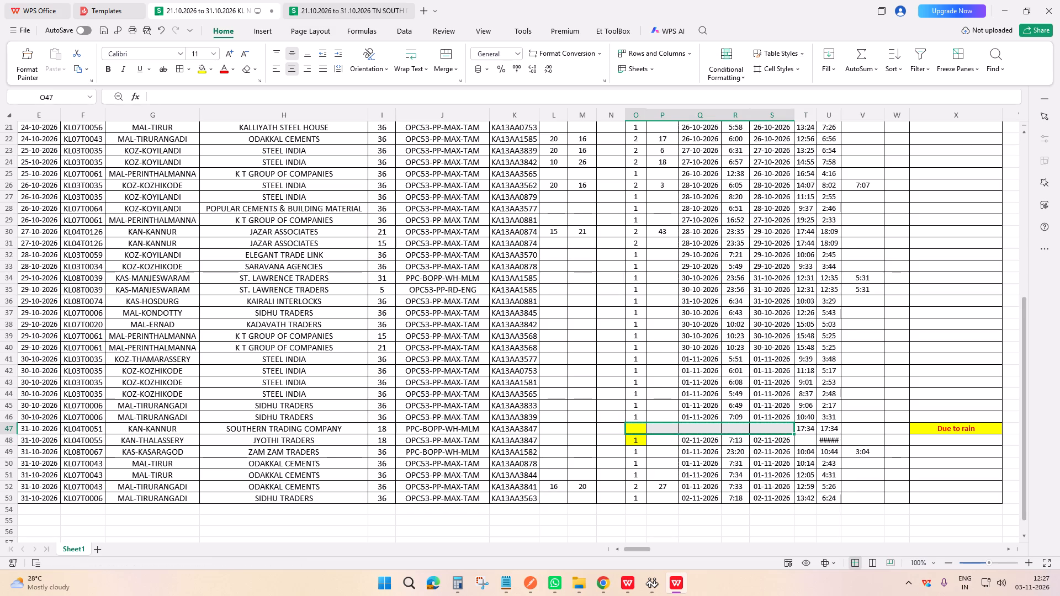
pyautogui.press('1')
pyautogui.click(671, 428)
pyautogui.click(697, 429)
pyautogui.click(679, 589)
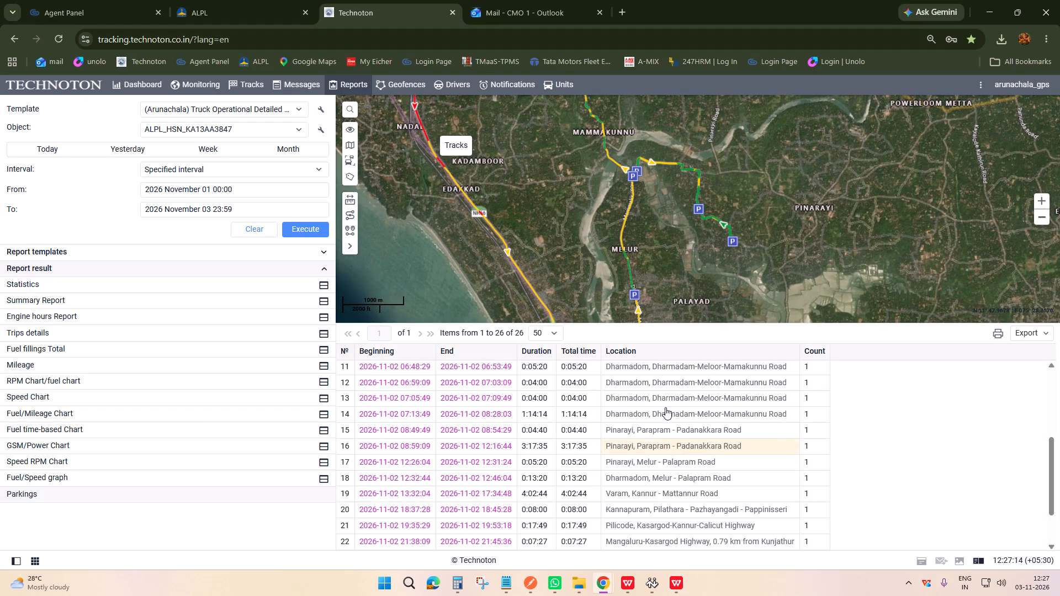
pyautogui.click(637, 486)
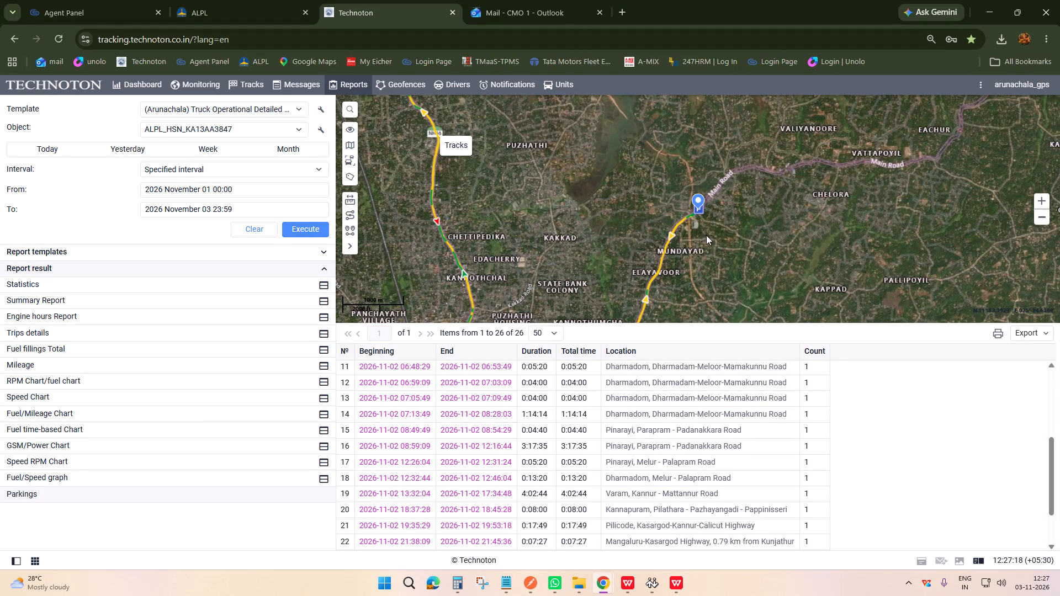
# In the KL NORTH spreadsheet, copy the date 02-11-2026 from Q48 into Q47 and S47 of the Southern Trading Company row.
pyautogui.click(674, 578)
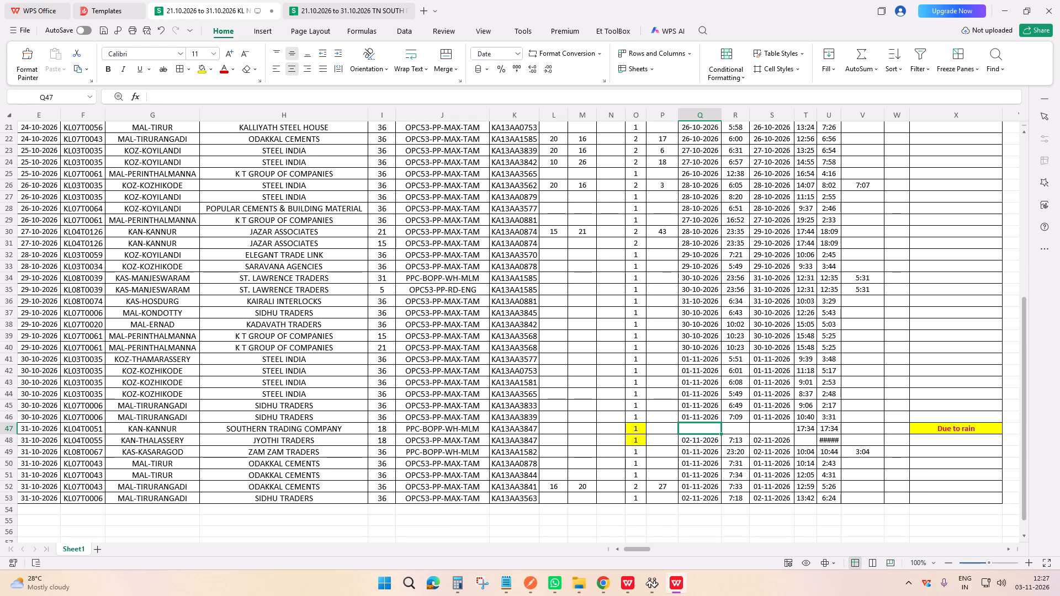
pyautogui.click(712, 441)
pyautogui.hotkey('ctrl', 'c')
pyautogui.click(707, 427)
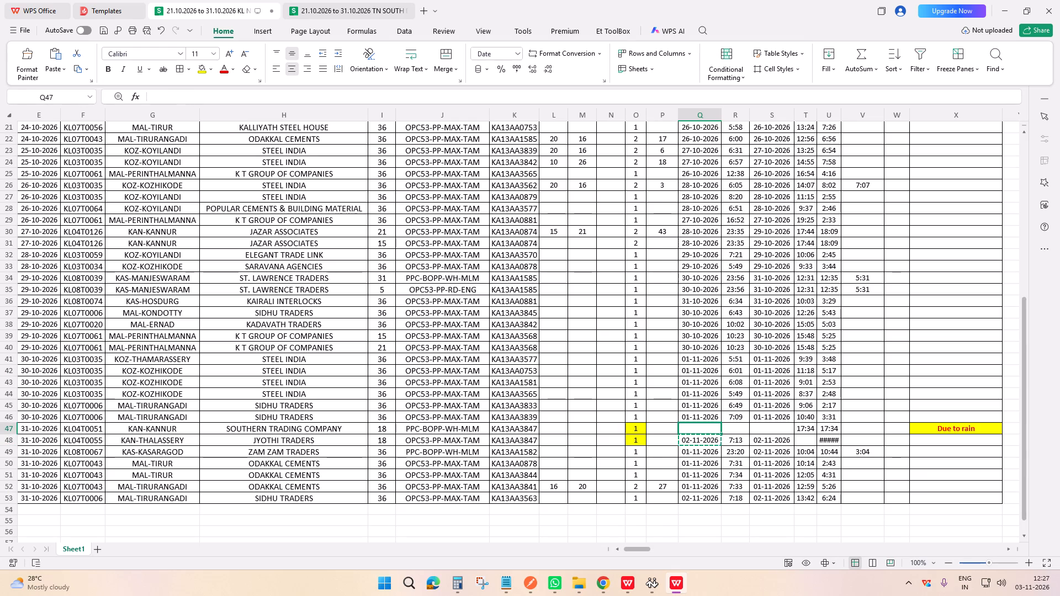
pyautogui.keyDown('ctrl'); pyautogui.click(765, 427); pyautogui.keyUp('ctrl')
pyautogui.hotkey('ctrl', 'v')
pyautogui.click(735, 432)
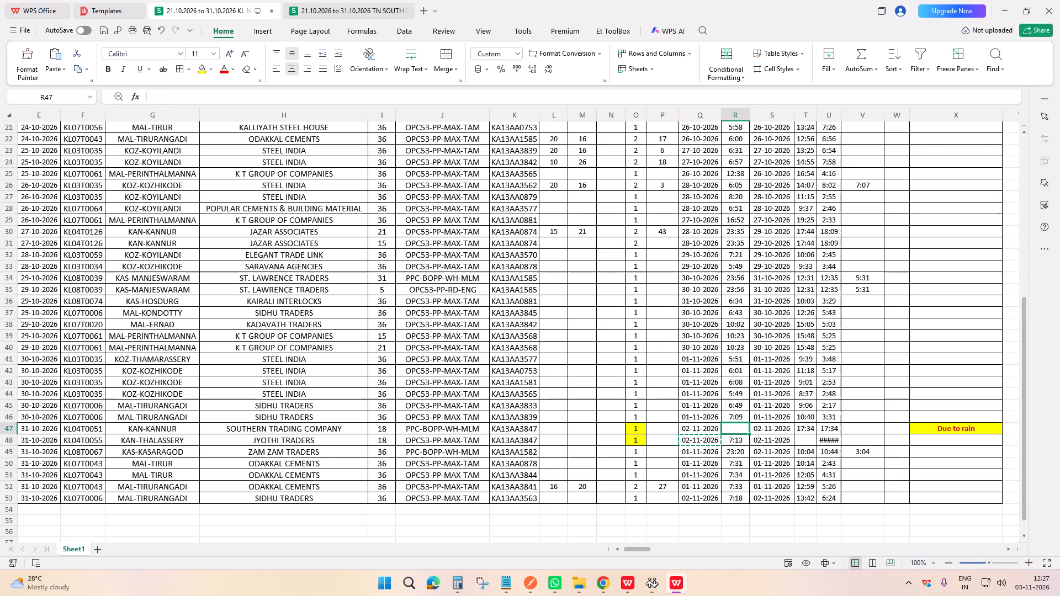
pyautogui.click(803, 429)
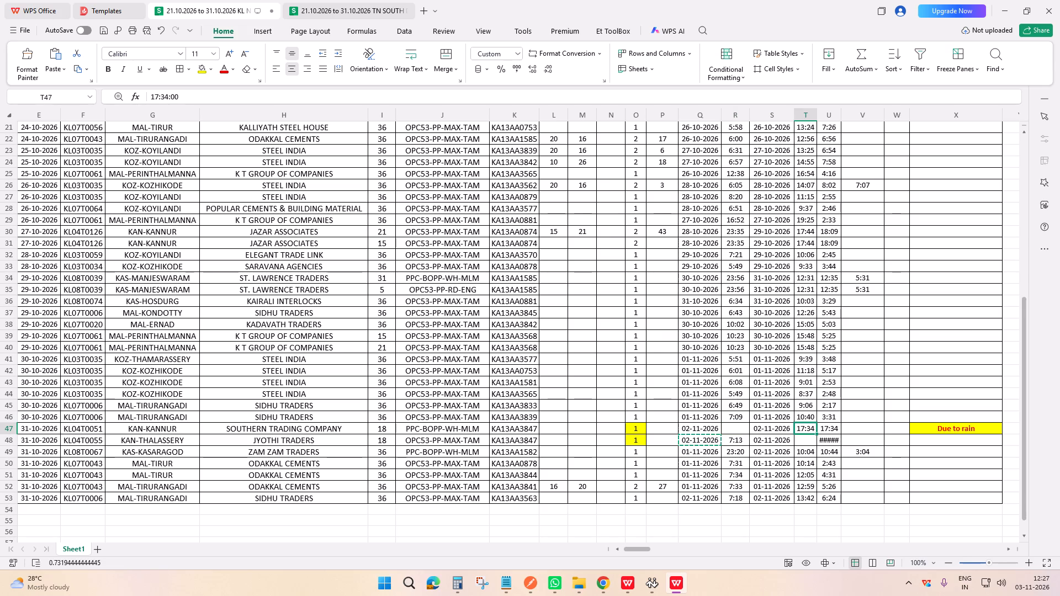
# Switch to the Agent Panel in Chrome, hang up the current call and start its disposition.
pyautogui.click(681, 584)
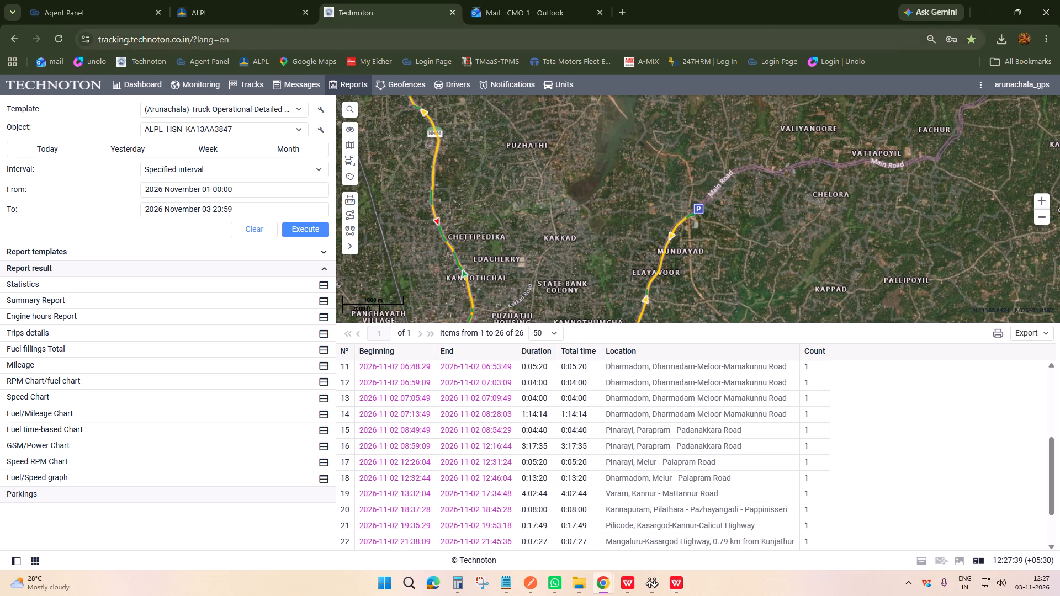
pyautogui.click(84, 0)
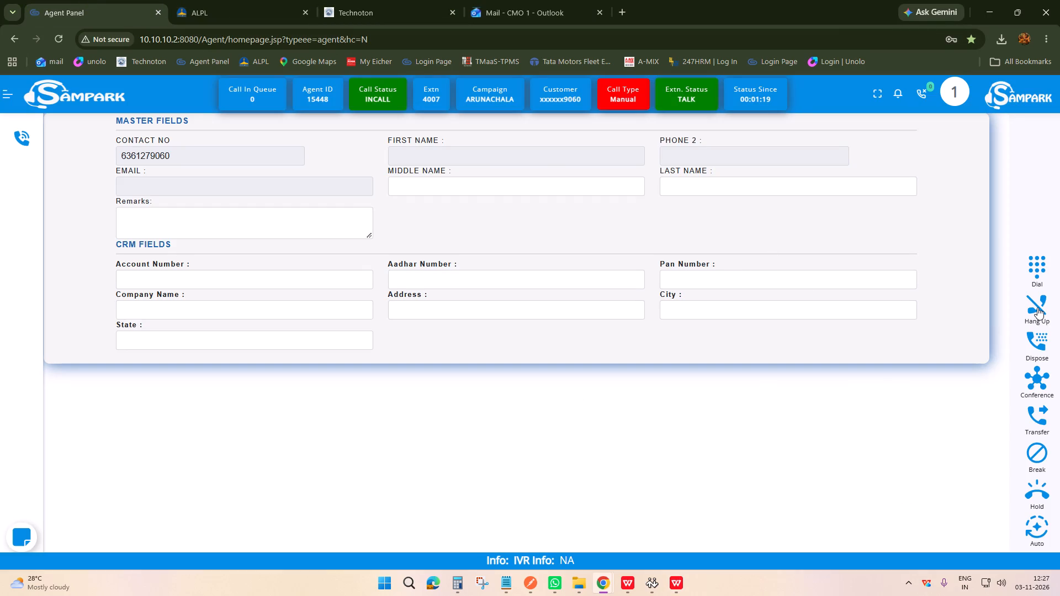
pyautogui.click(1037, 307)
pyautogui.click(1034, 340)
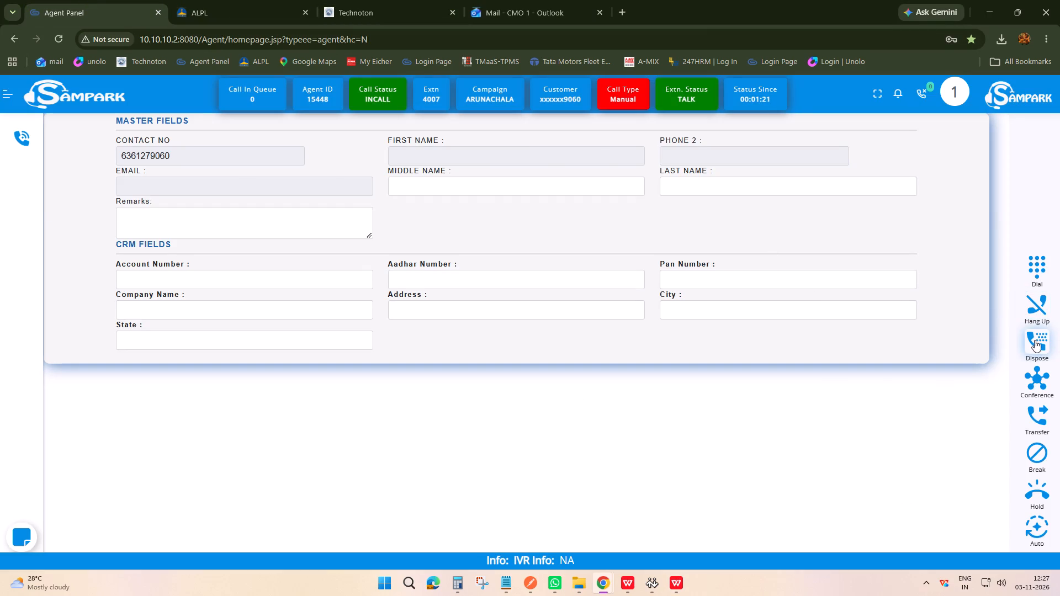
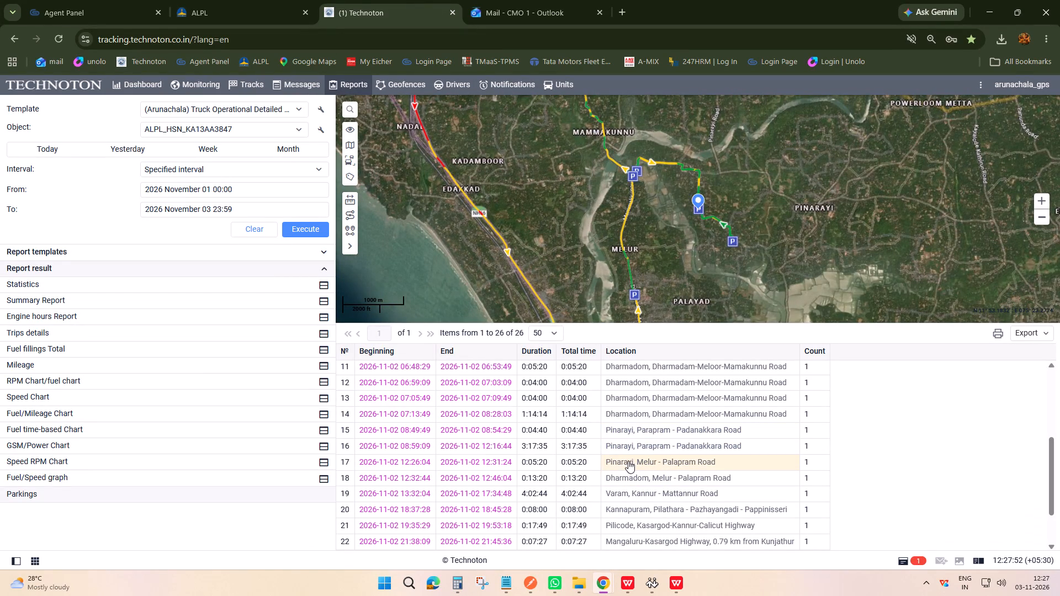
# Check the long Parapram - Padanakkara Road stop, and enter 12:16 in T48 of the KL NORTH workbook as the Jyothi Traders end time.
pyautogui.click(628, 443)
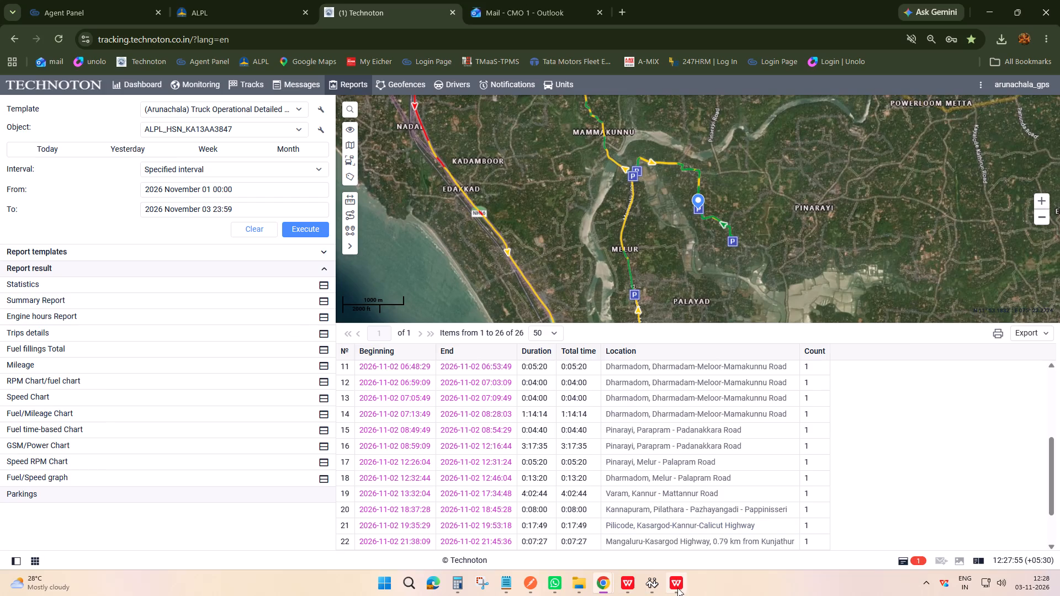
pyautogui.click(677, 586)
pyautogui.click(806, 429)
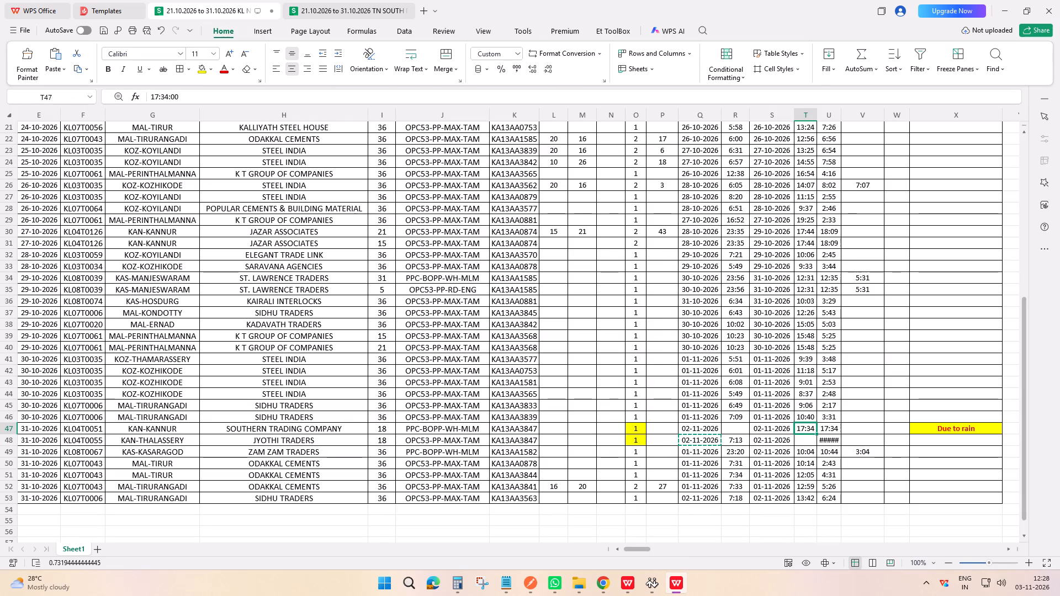
pyautogui.click(807, 438)
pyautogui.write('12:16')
# For the empty start time in R47 of the Southern Trading Company row, look up the Varam stop's beginning time in Technoton.
pyautogui.click(737, 432)
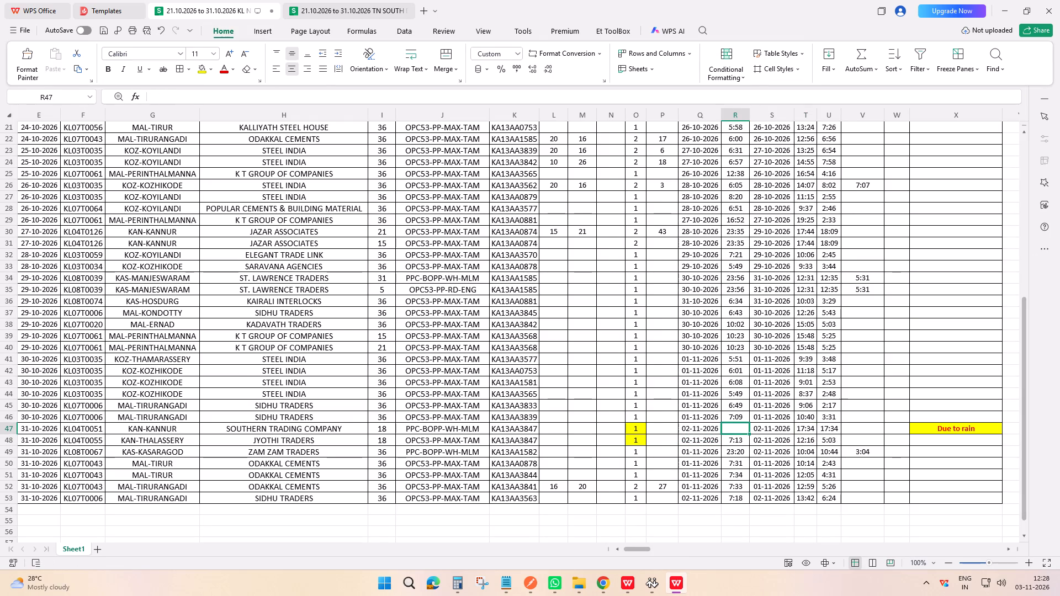
pyautogui.click(674, 584)
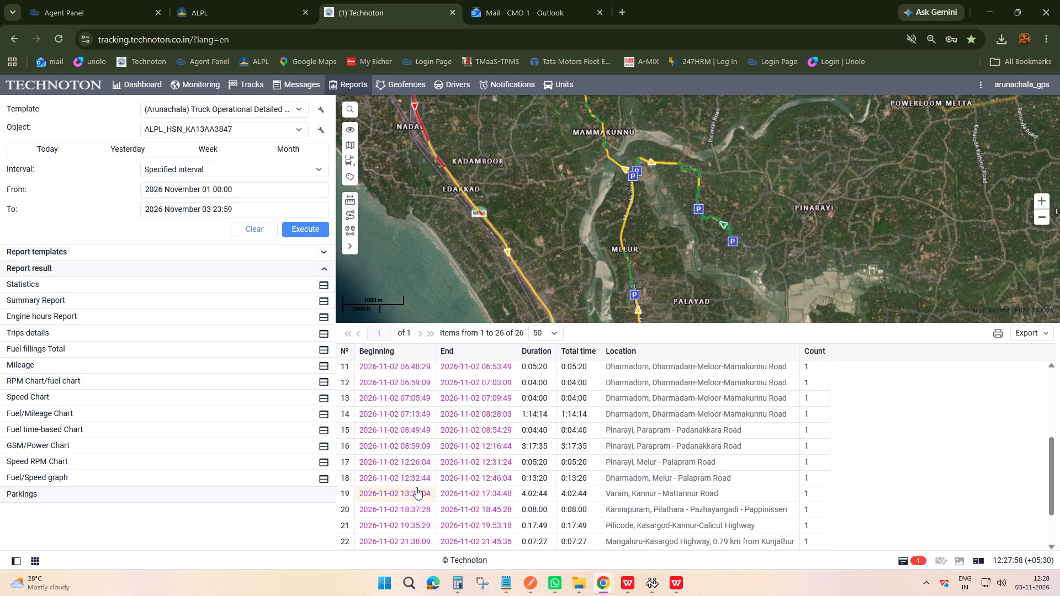
pyautogui.click(412, 488)
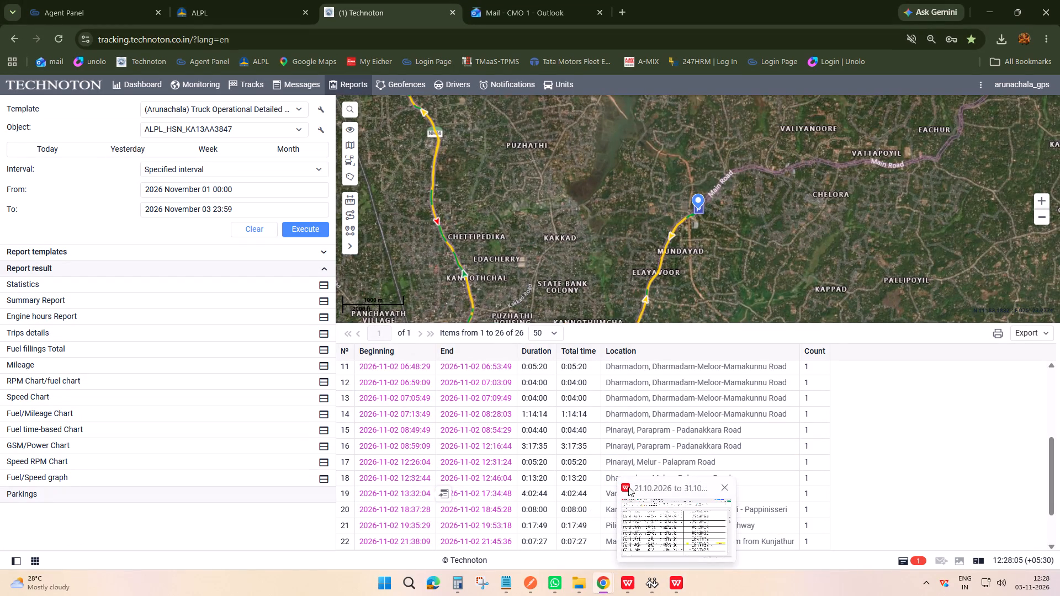
pyautogui.click(616, 473)
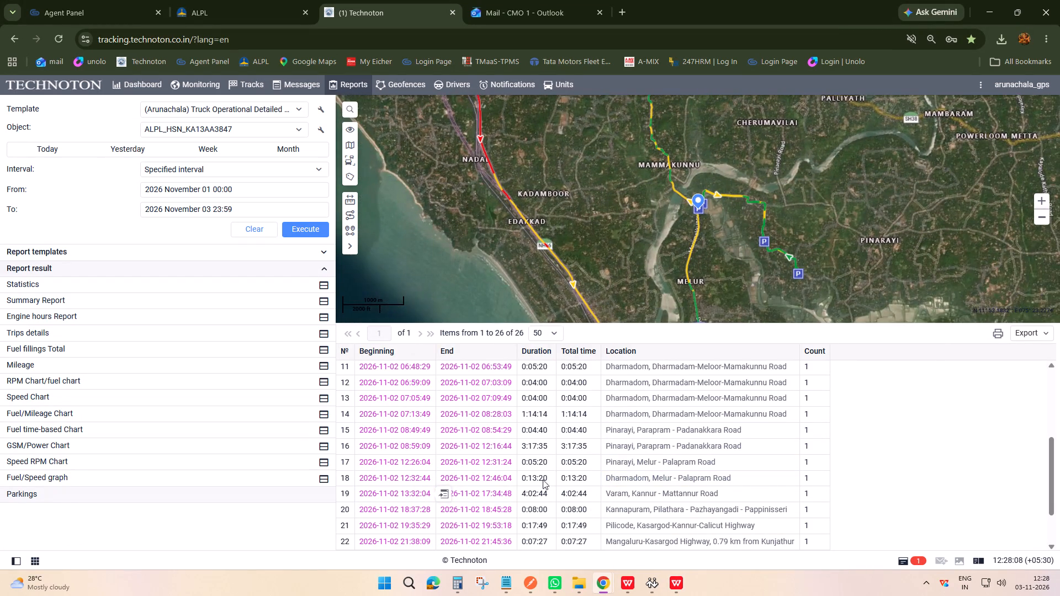
pyautogui.click(401, 492)
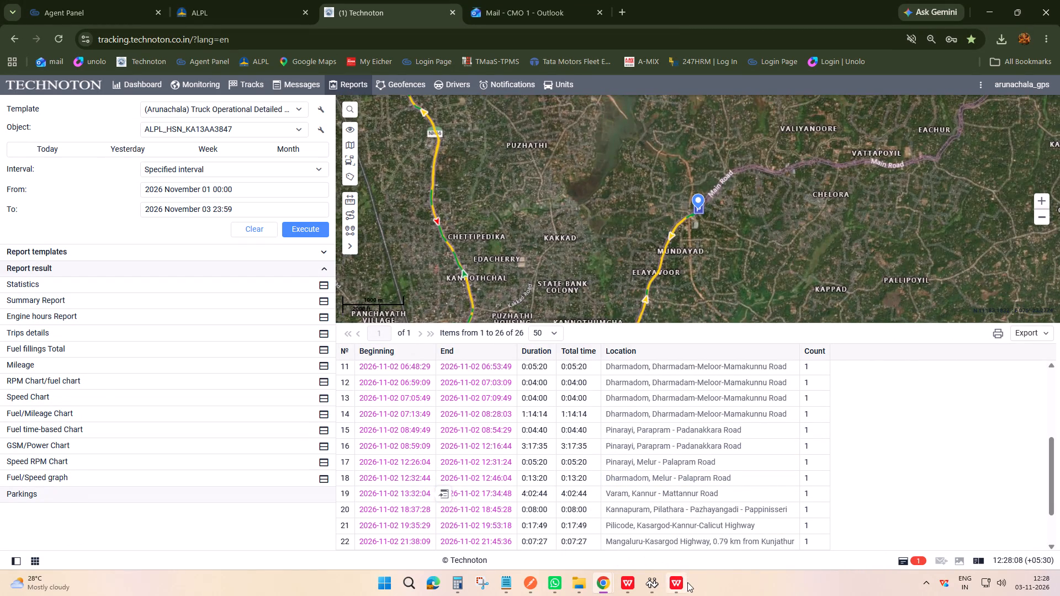
pyautogui.click(673, 587)
pyautogui.click(734, 426)
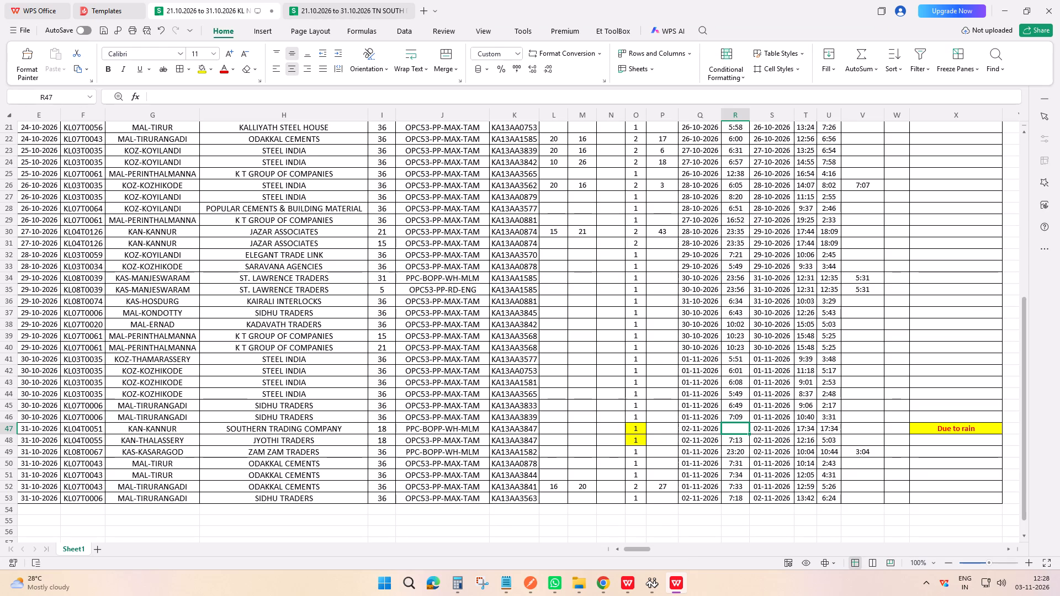
pyautogui.write('13:32')
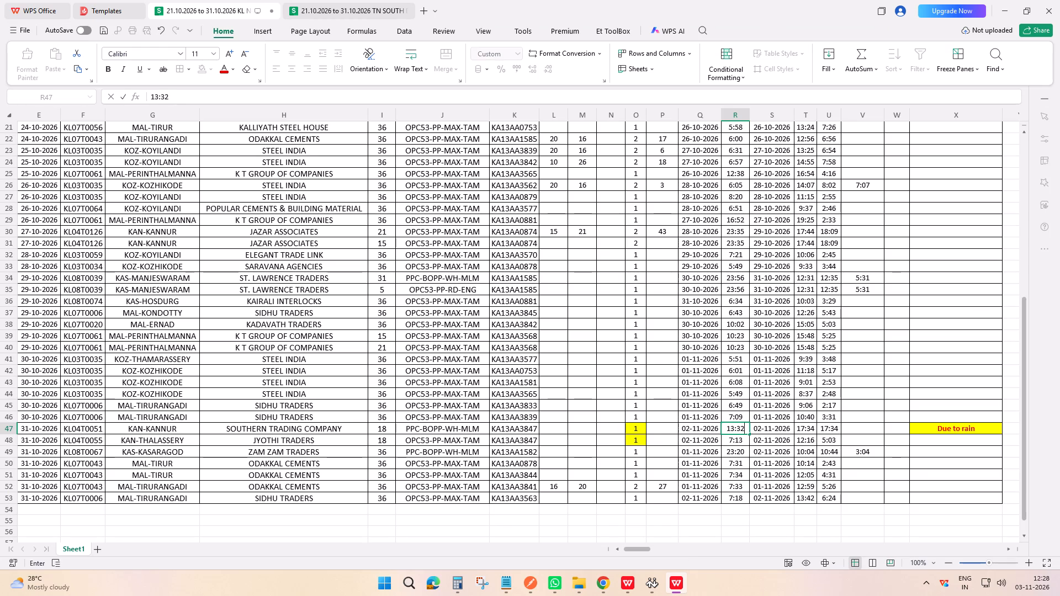
pyautogui.click(718, 430)
pyautogui.click(781, 433)
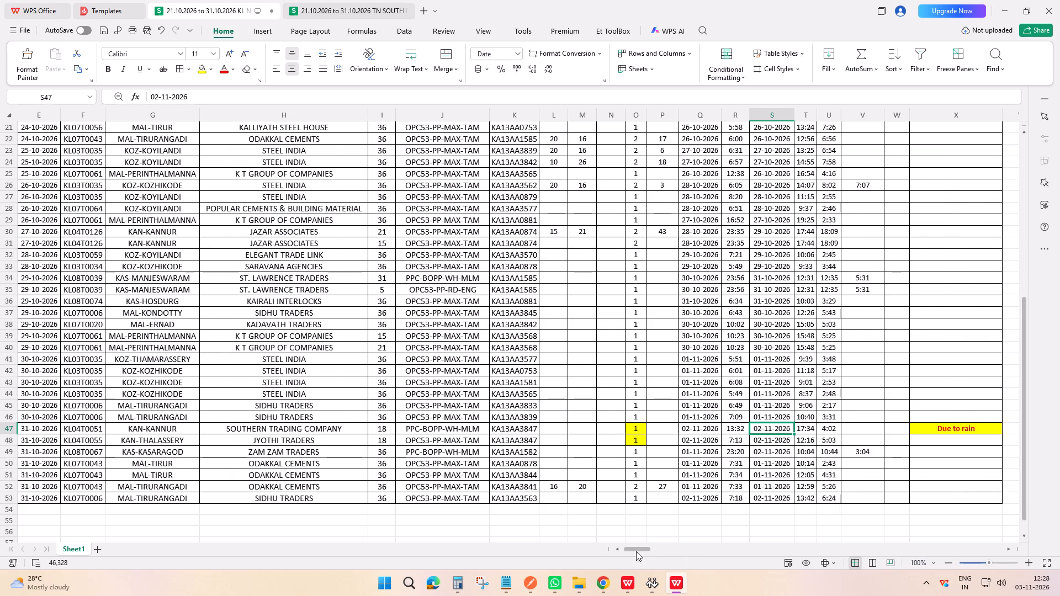
# Move the whole Jyothi Traders row 48 above the Southern Trading Company row 47.
pyautogui.moveTo(634, 550); pyautogui.dragTo(627, 550)
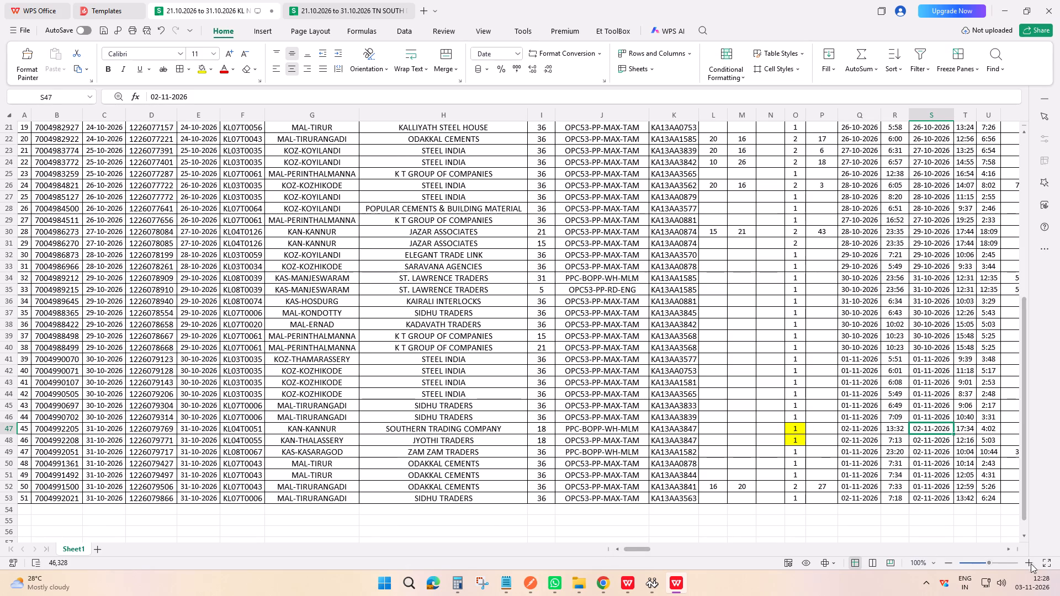
pyautogui.click(1011, 550)
pyautogui.tripleClick(1010, 550)
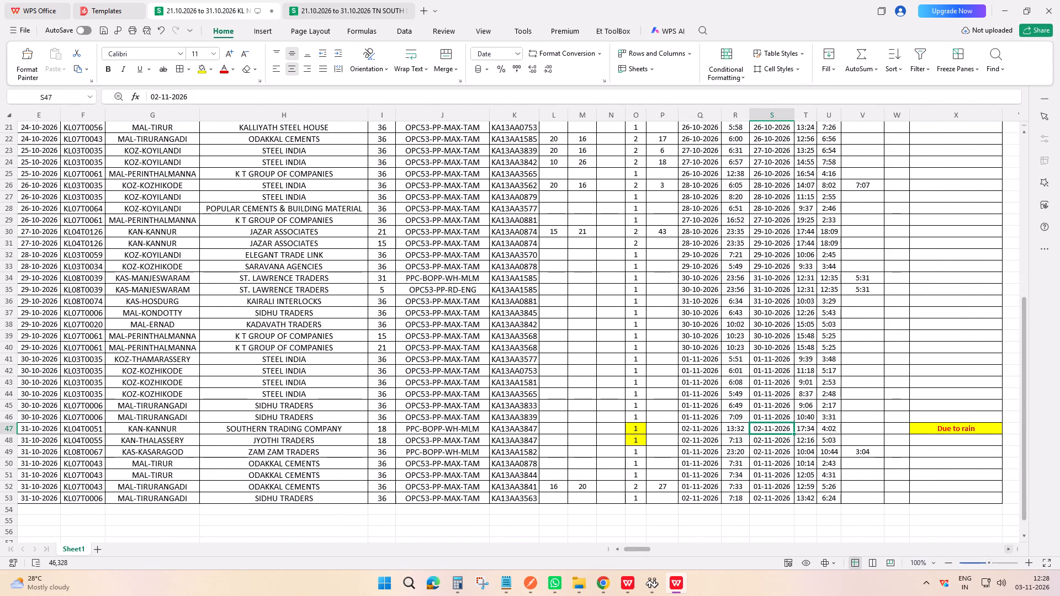
pyautogui.click(10, 440)
pyautogui.hotkey('ctrl', 'x')
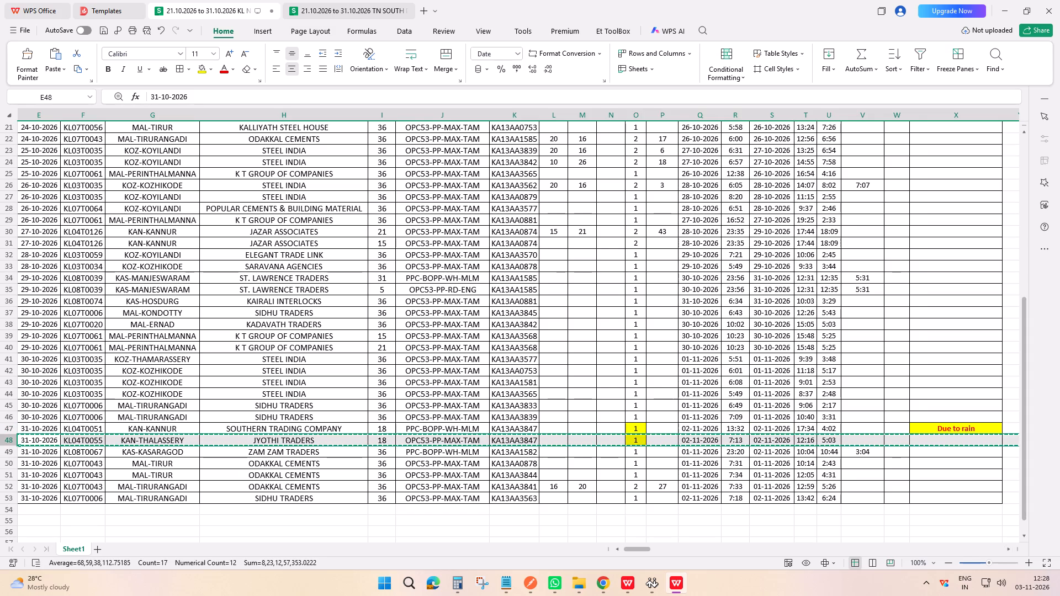
pyautogui.click(9, 427)
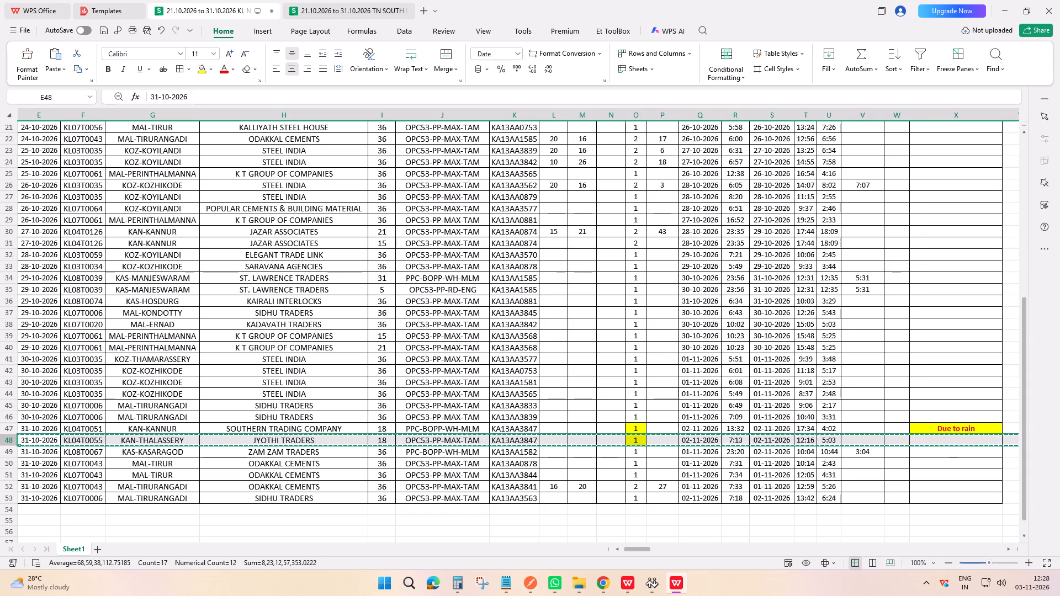
pyautogui.hotkey('ctrl', '+')
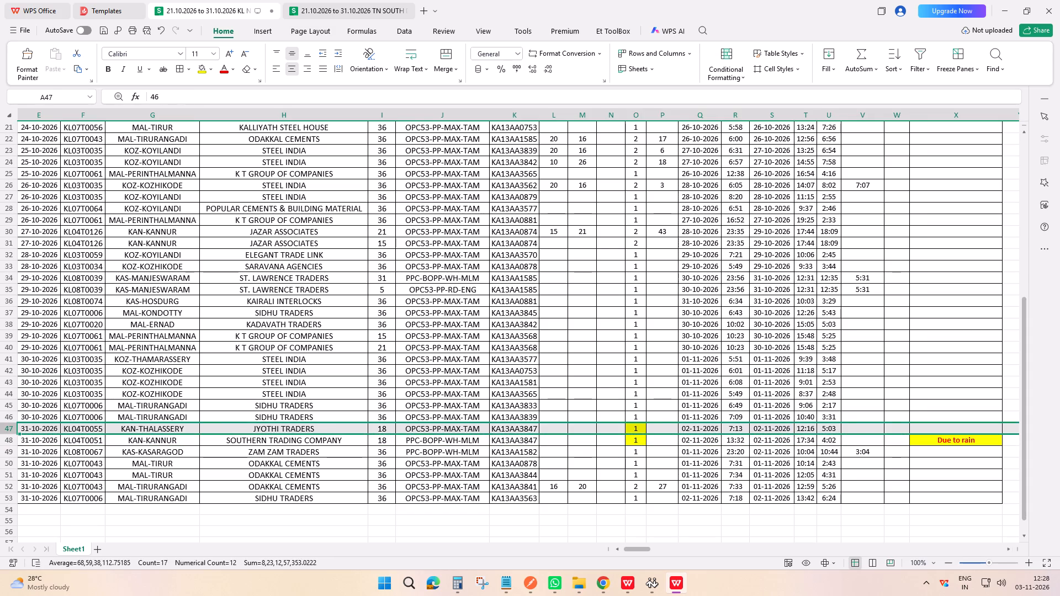
pyautogui.click(455, 423)
# Move the "Due to rain" remark from X48 to X47 in the Jyothi Traders row and apply cell borders to X48.
pyautogui.click(925, 441)
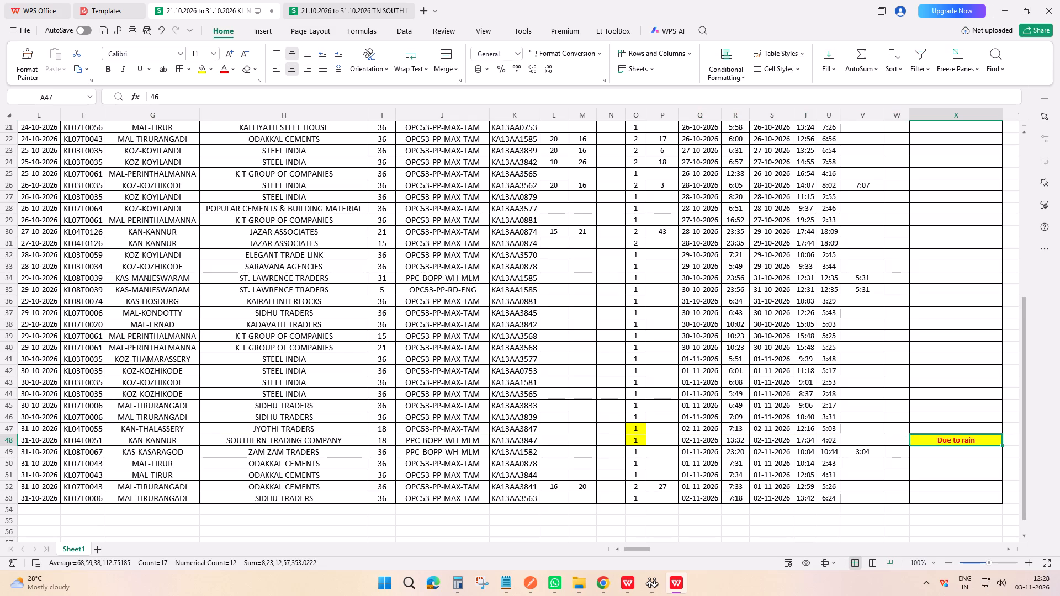
pyautogui.hotkey('ctrl', 'x')
pyautogui.click(931, 426)
pyautogui.hotkey('ctrl', 'v')
pyautogui.click(931, 396)
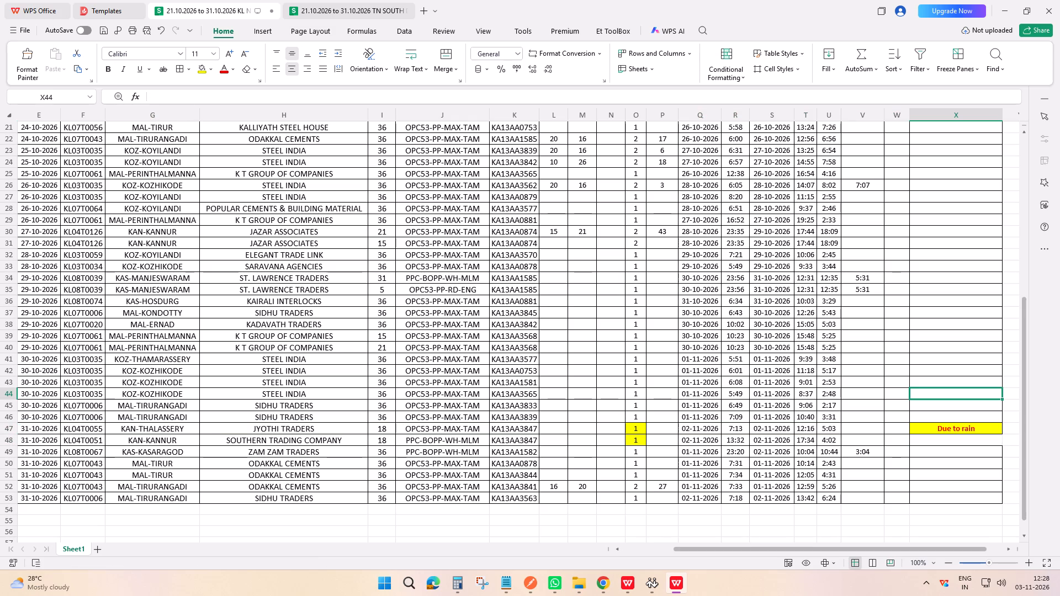
pyautogui.click(950, 437)
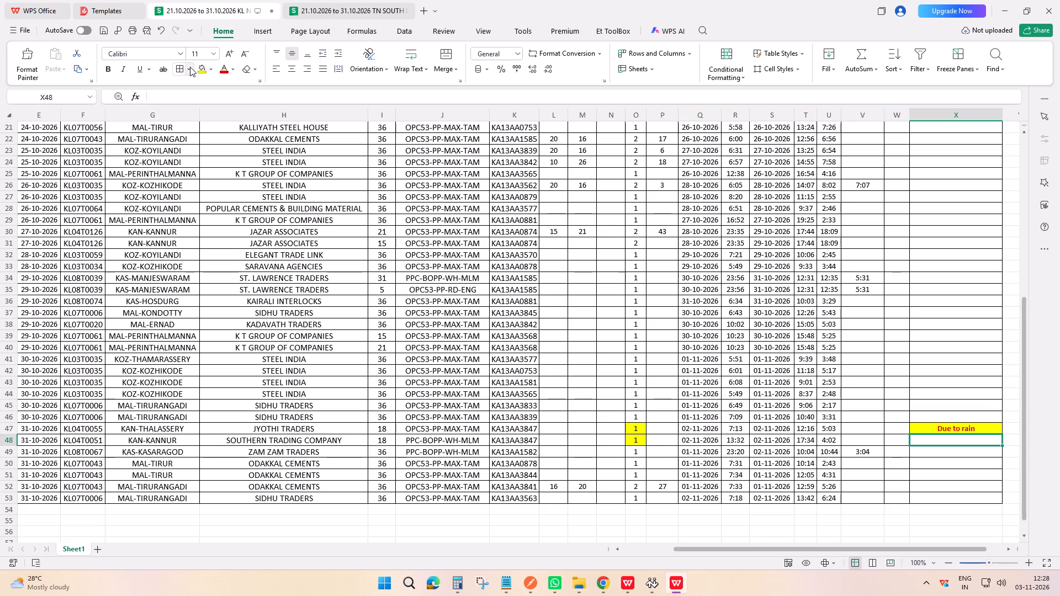
pyautogui.click(181, 67)
# Fill the serial numbers down from A46 to A48, giving 45 for Jyothi Traders and 46 for Southern Trading Company.
pyautogui.moveTo(693, 546); pyautogui.dragTo(617, 545)
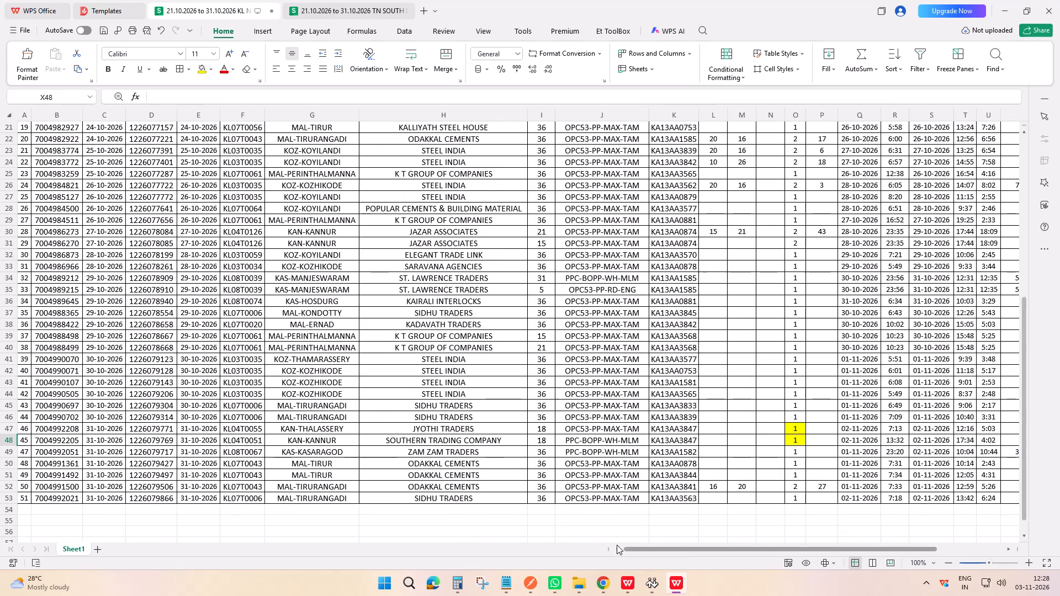
pyautogui.moveTo(617, 545); pyautogui.dragTo(577, 543)
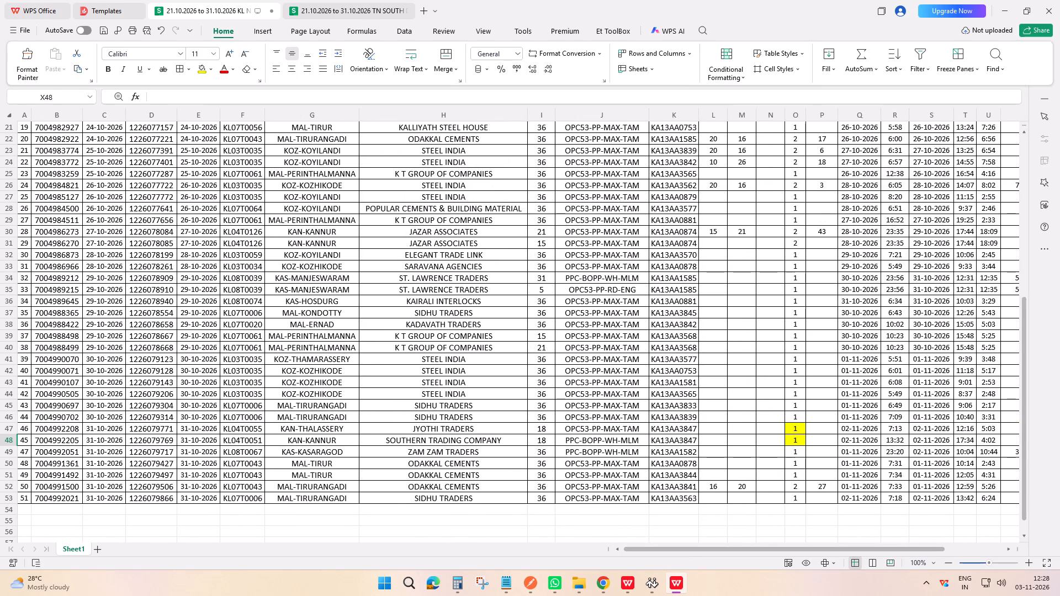
pyautogui.click(26, 415)
pyautogui.moveTo(31, 423); pyautogui.dragTo(31, 444)
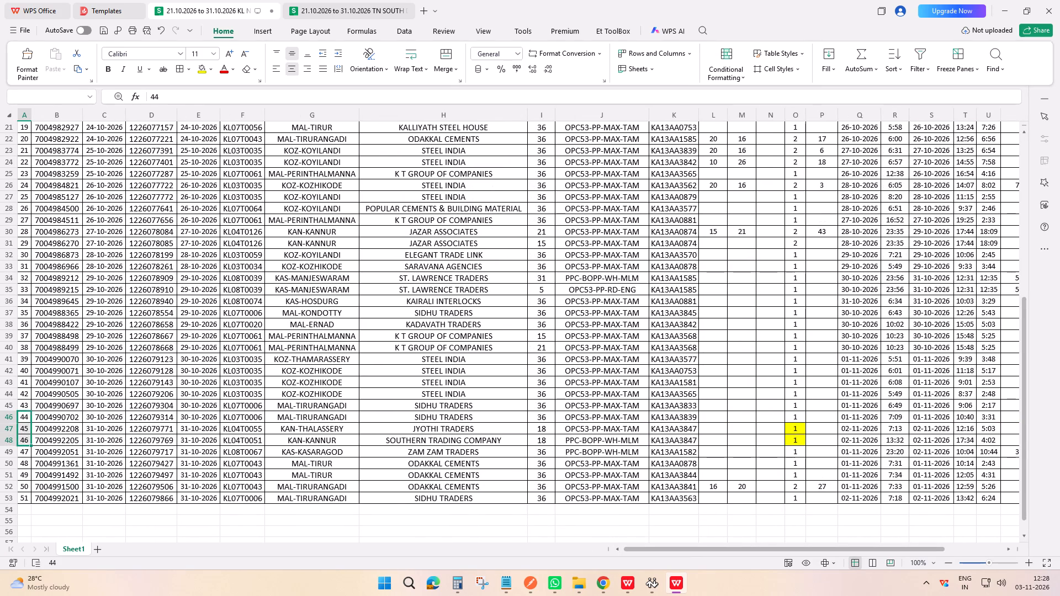
pyautogui.click(76, 429)
# Remove the yellow fill from the unloading point cells O47:O49 and save the workbook.
pyautogui.moveTo(751, 546); pyautogui.dragTo(846, 532)
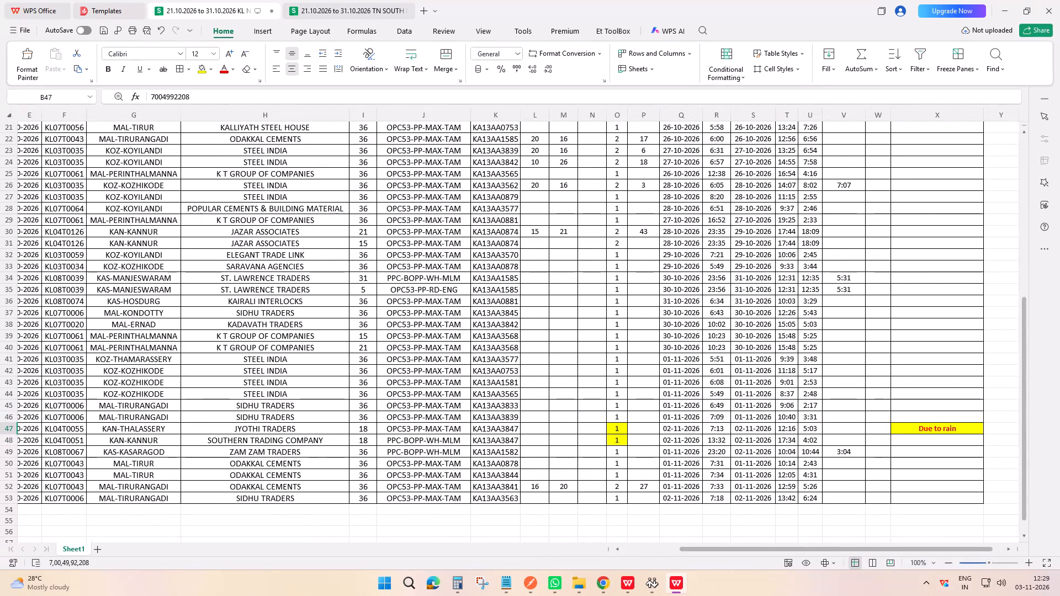
pyautogui.moveTo(846, 532); pyautogui.dragTo(849, 537)
pyautogui.moveTo(618, 428); pyautogui.dragTo(619, 448)
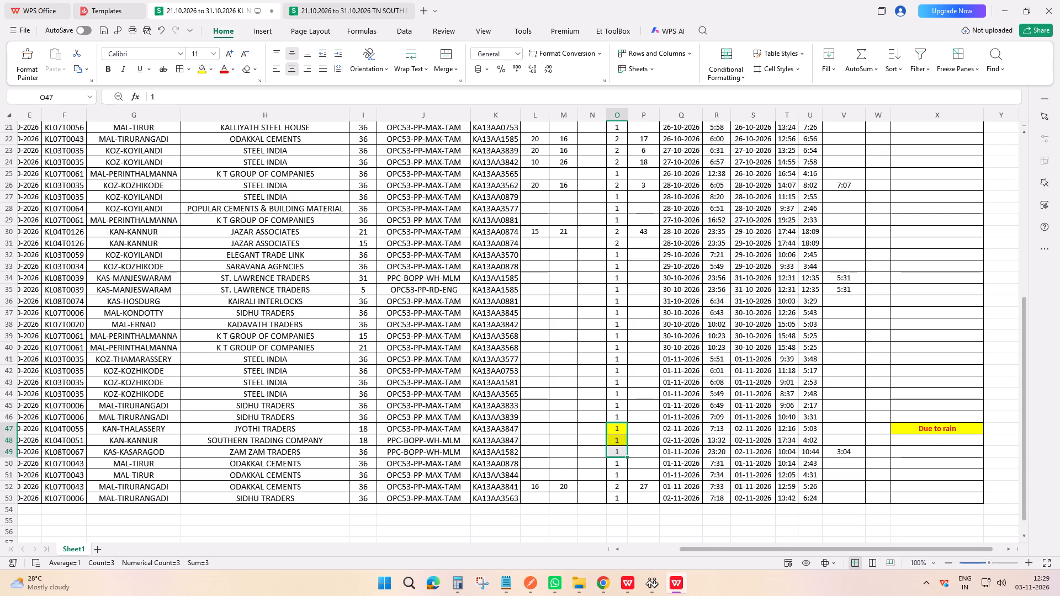
pyautogui.click(210, 68)
pyautogui.click(207, 85)
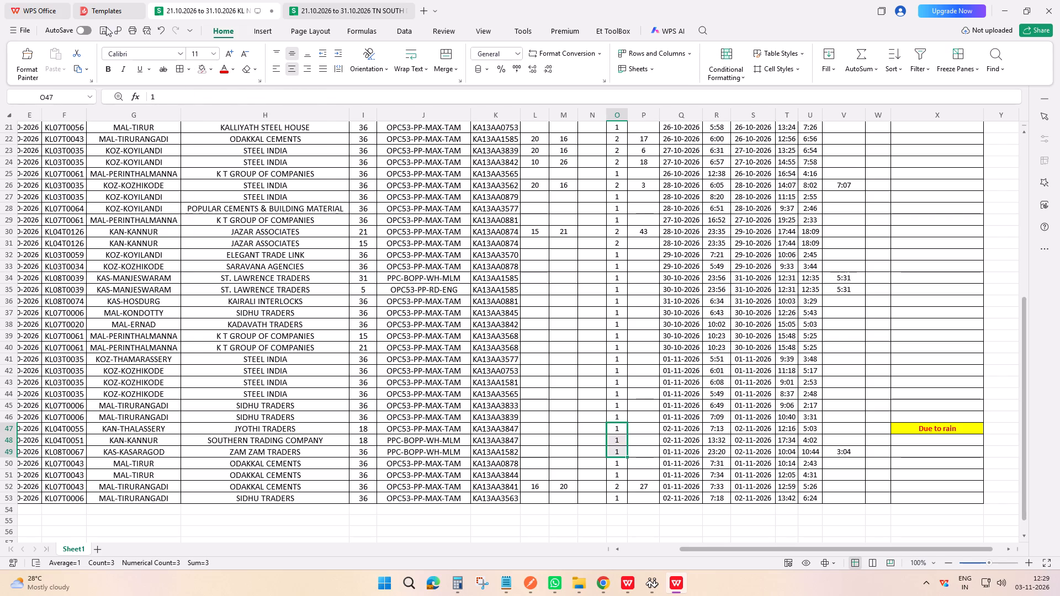
pyautogui.click(103, 29)
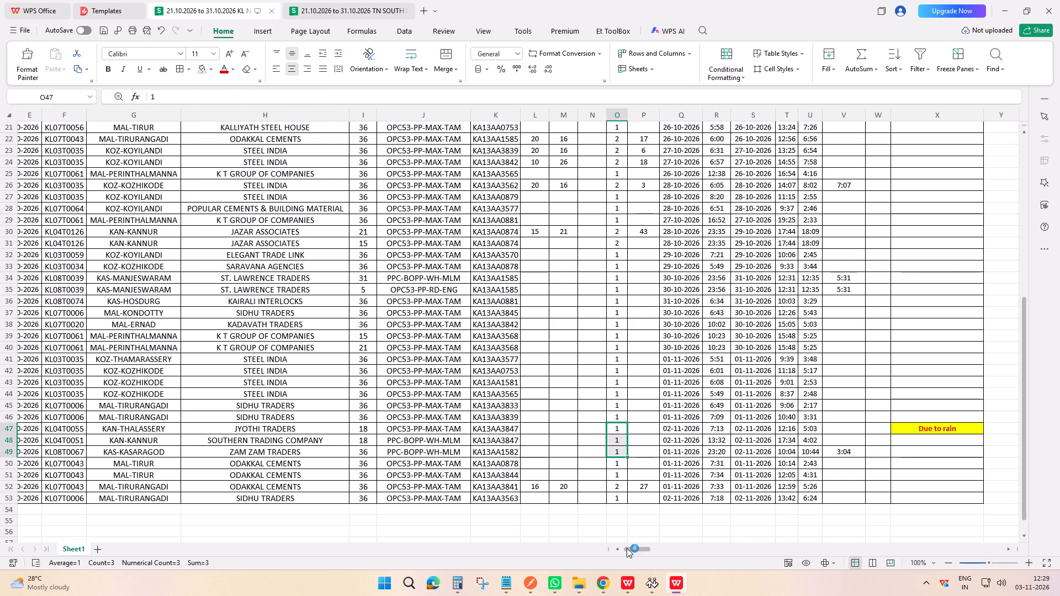
pyautogui.moveTo(629, 549); pyautogui.dragTo(618, 548)
pyautogui.click(796, 436)
pyautogui.click(794, 426)
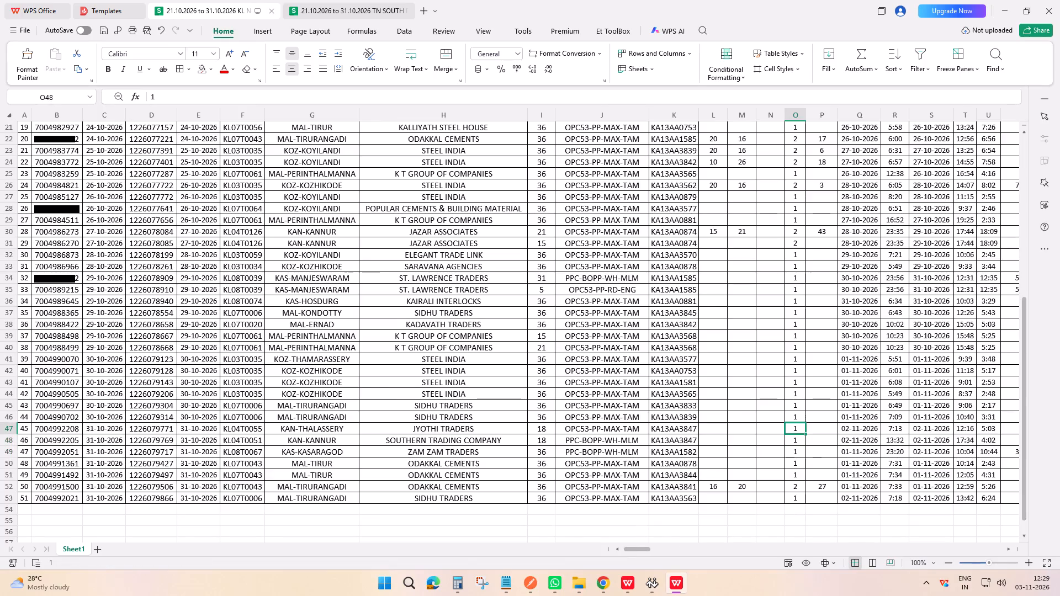
pyautogui.moveTo(1024, 493); pyautogui.dragTo(1018, 384)
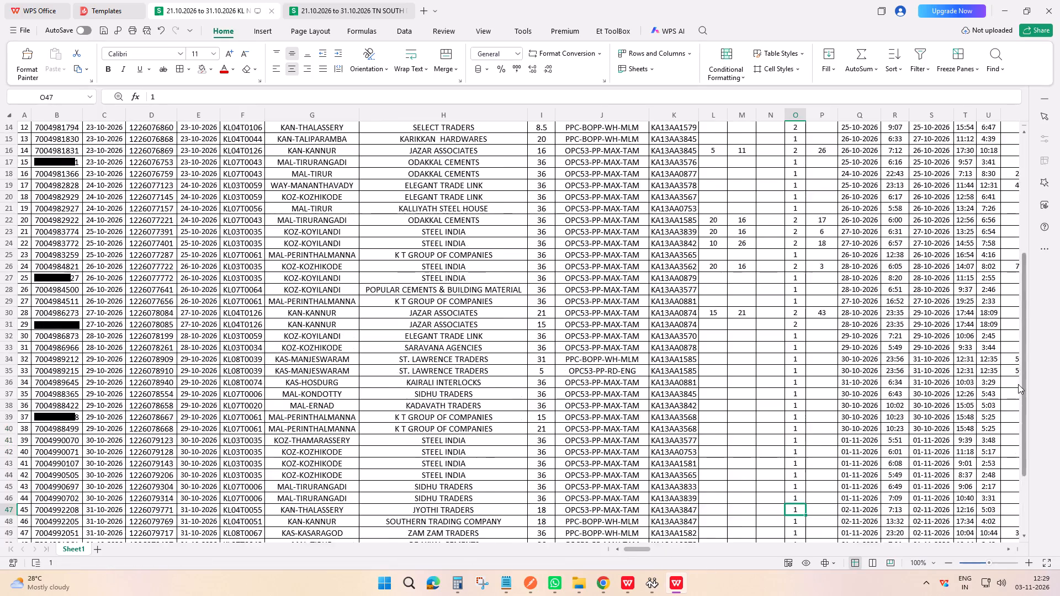
pyautogui.moveTo(1018, 384); pyautogui.dragTo(1027, 173)
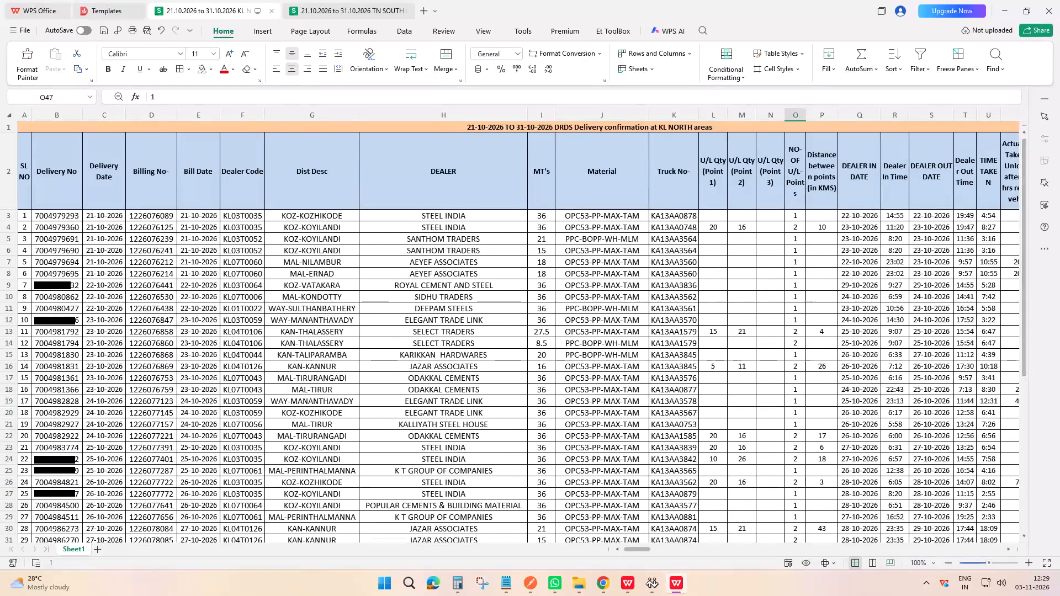
# Switch to the 21.10.2026 to 31.10.2026 TN SOUTH spreadsheet and examine the incomplete Guru Steel Company rows 398 and 399.
pyautogui.click(333, 0)
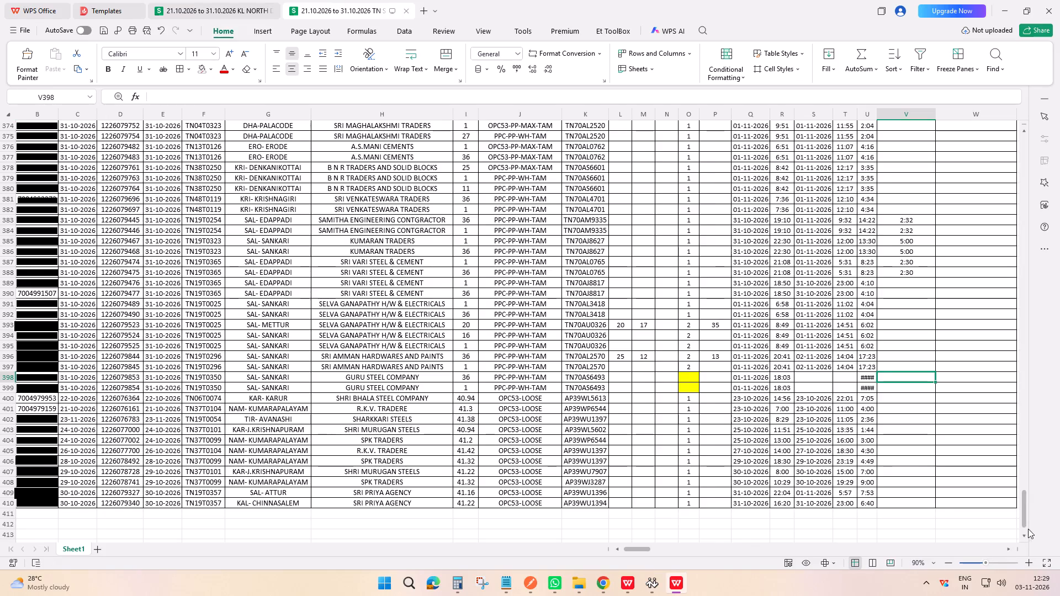
pyautogui.moveTo(1022, 520); pyautogui.dragTo(1033, 518)
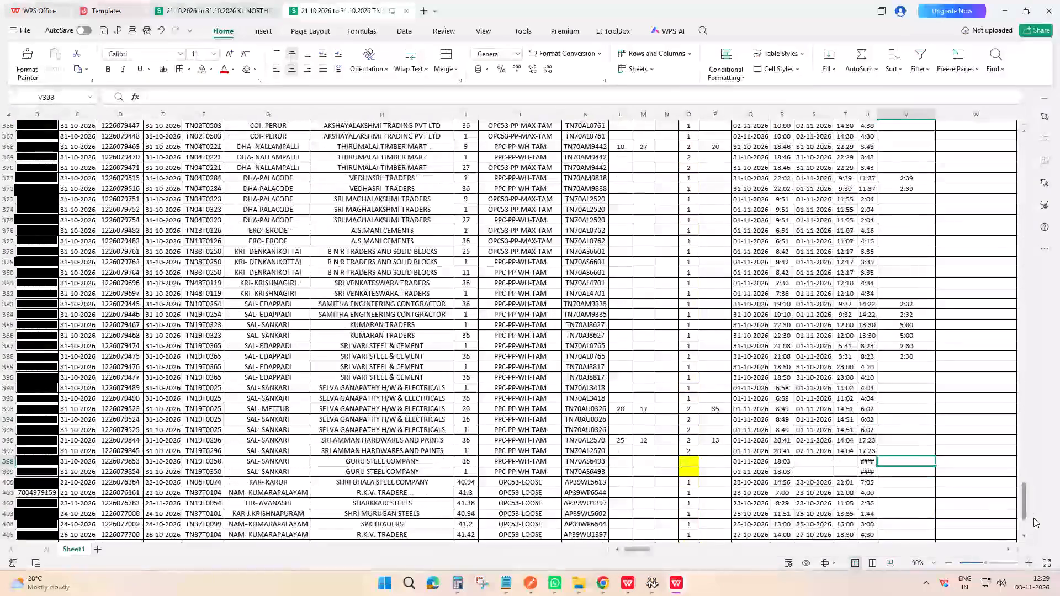
pyautogui.moveTo(1033, 518); pyautogui.dragTo(1033, 534)
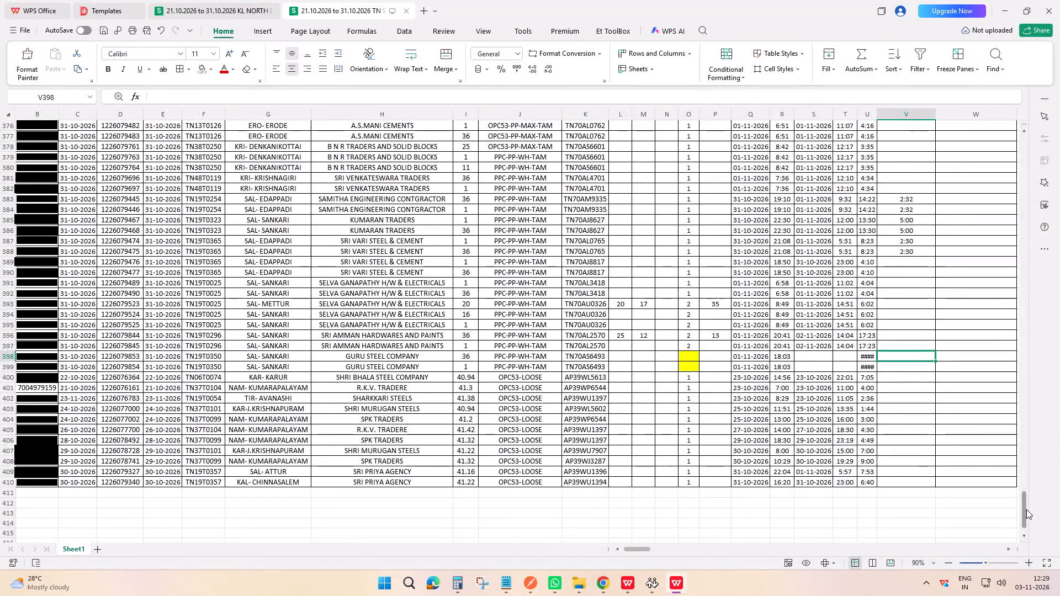
pyautogui.moveTo(1023, 513); pyautogui.dragTo(1021, 485)
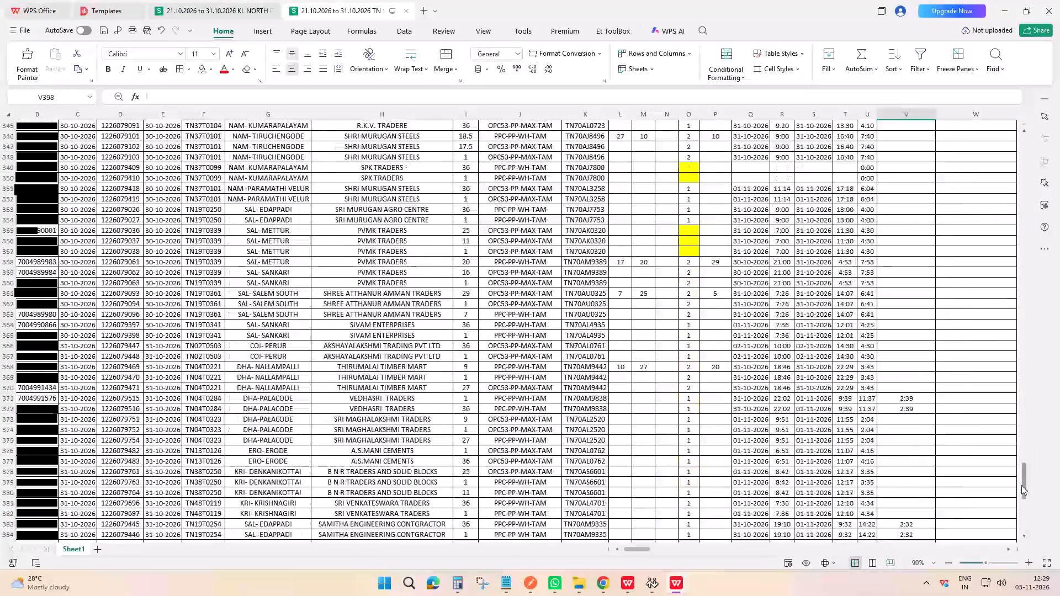
pyautogui.moveTo(1021, 485); pyautogui.dragTo(1020, 464)
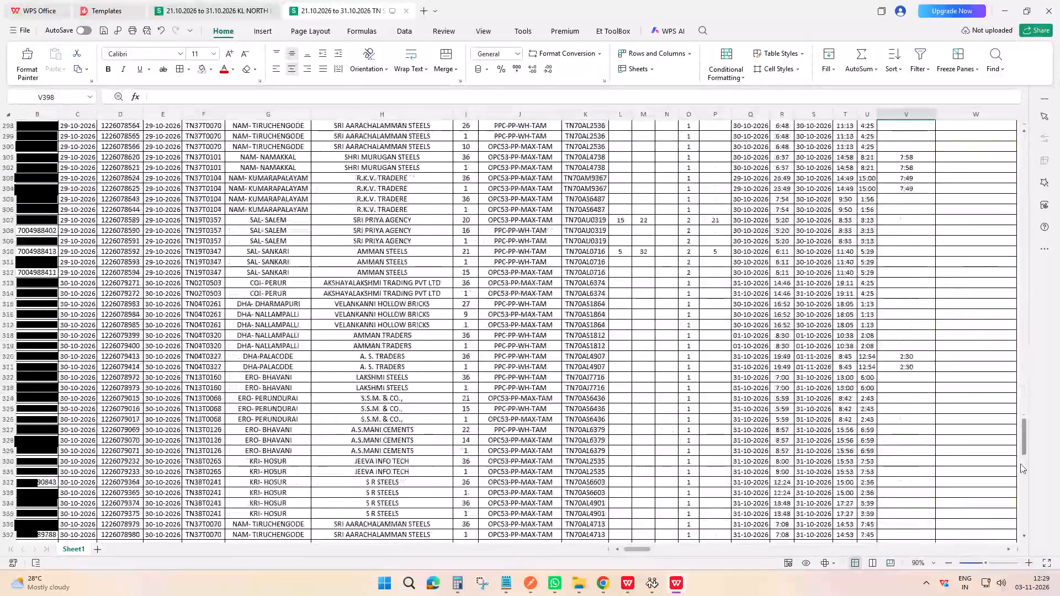
pyautogui.moveTo(1020, 464); pyautogui.dragTo(1021, 529)
pyautogui.scroll(5, 732, 377)
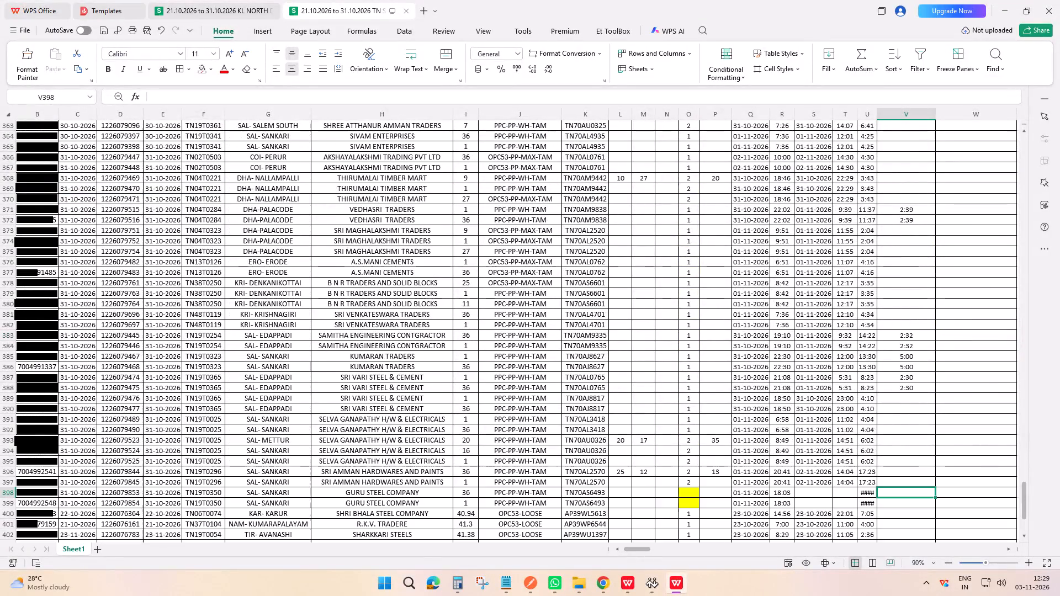
pyautogui.moveTo(1024, 498); pyautogui.dragTo(1021, 450)
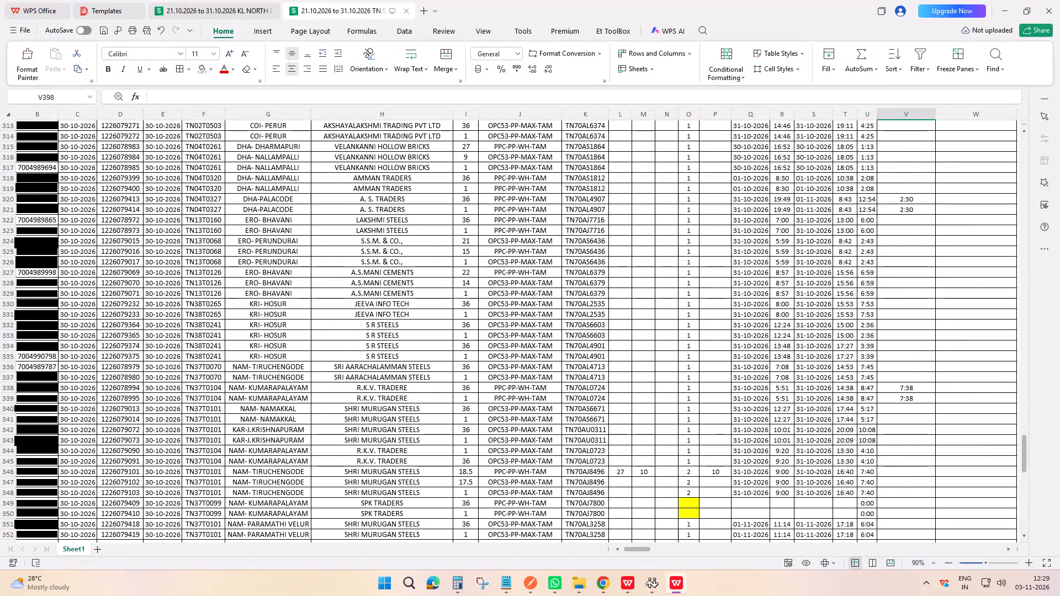
pyautogui.click(593, 504)
pyautogui.hotkey('ctrl', 'c')
pyautogui.moveTo(1024, 457); pyautogui.dragTo(1024, 475)
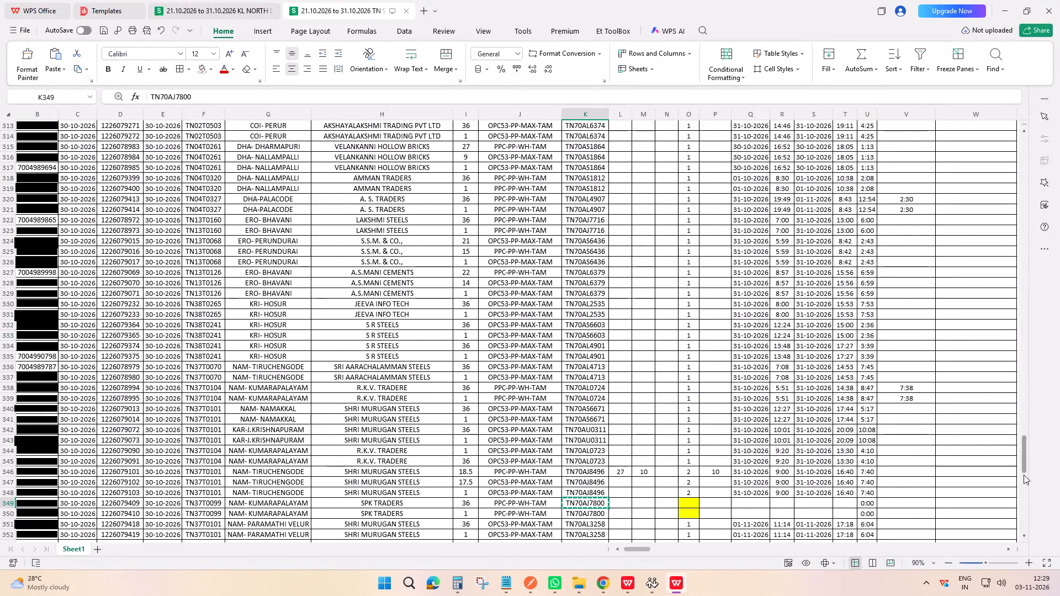
pyautogui.moveTo(1024, 475); pyautogui.dragTo(1022, 483)
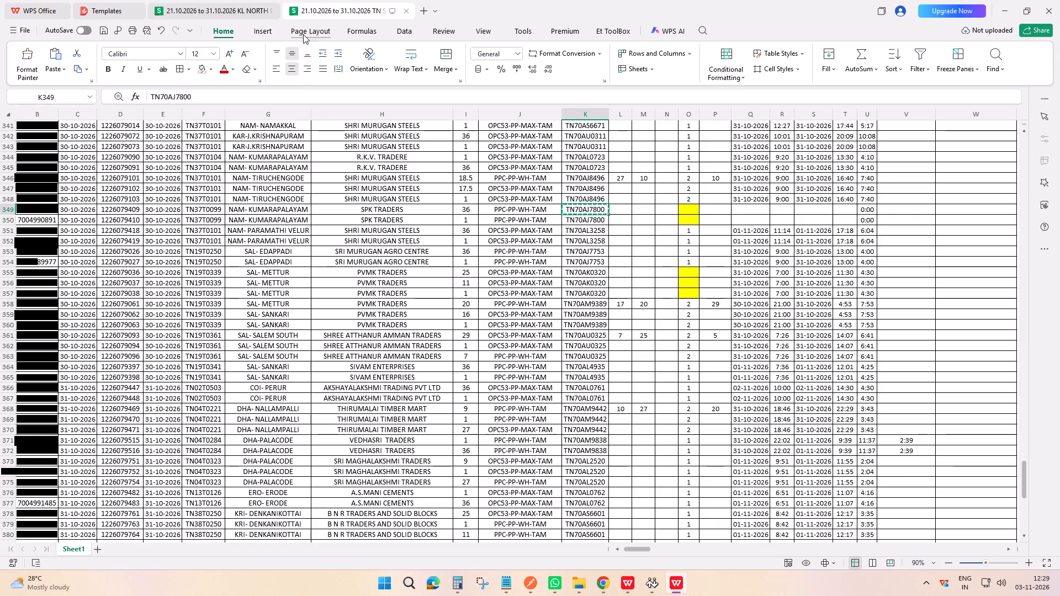
pyautogui.click(676, 580)
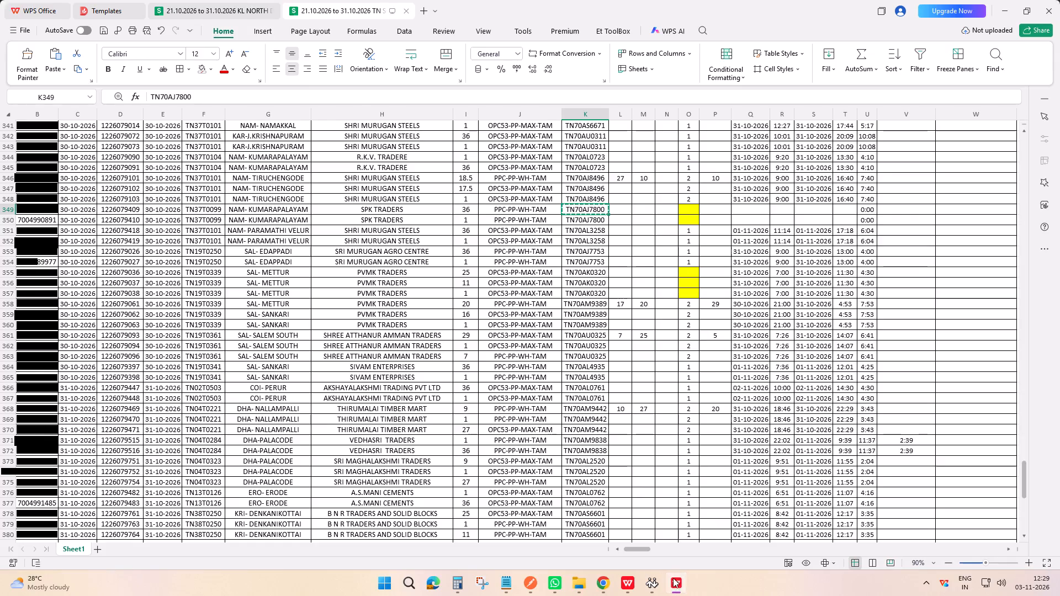
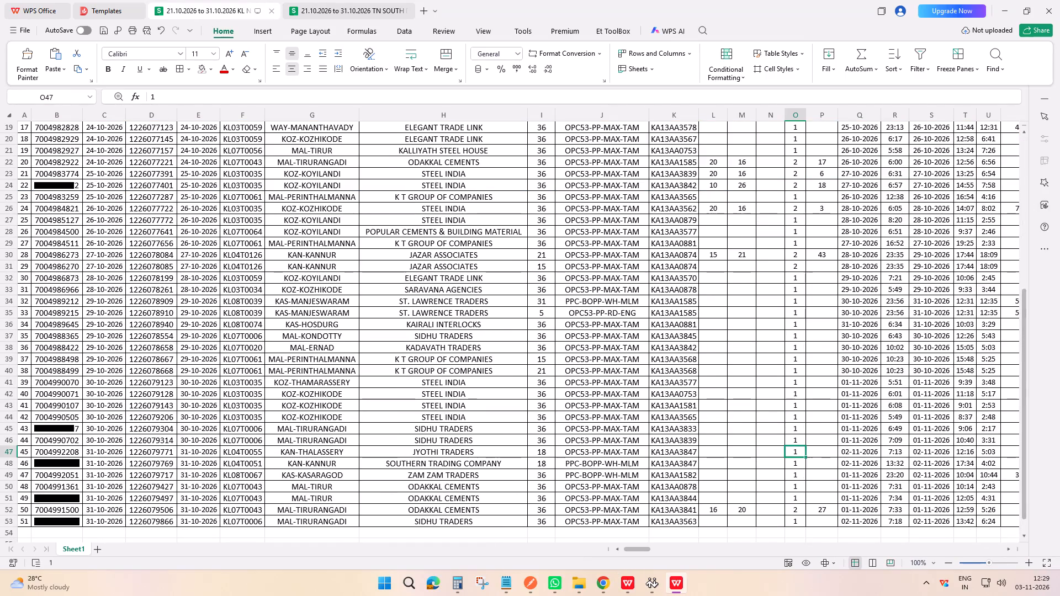
# Switch to the 21.10.2026 to 31.10.2026 TN SOUTH spreadsheet and select vehicle number cell K349 in the incomplete SPK Traders row.
pyautogui.click(378, 0)
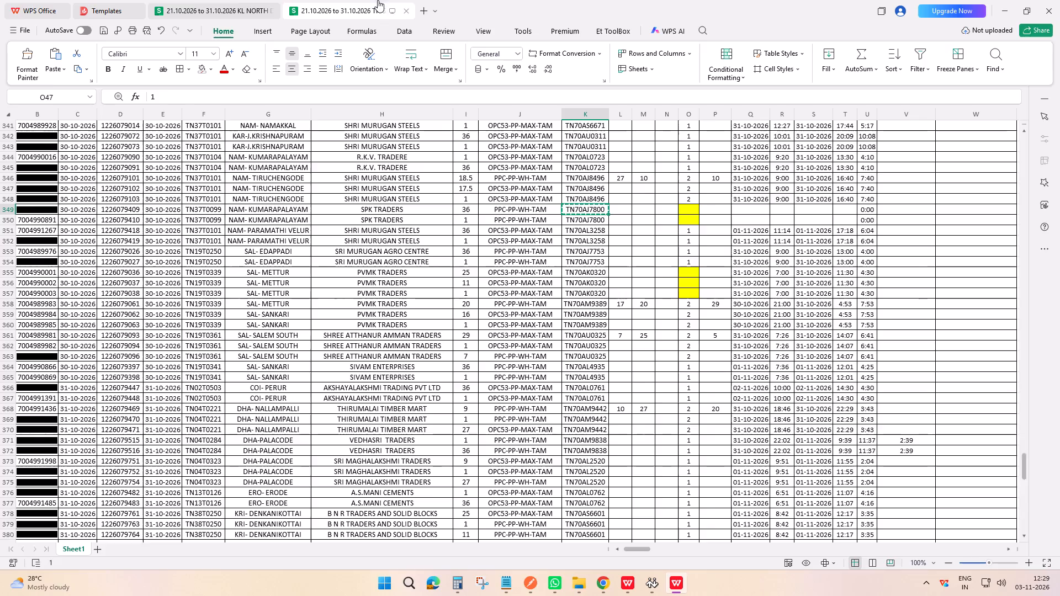
pyautogui.moveTo(1026, 470); pyautogui.dragTo(1022, 509)
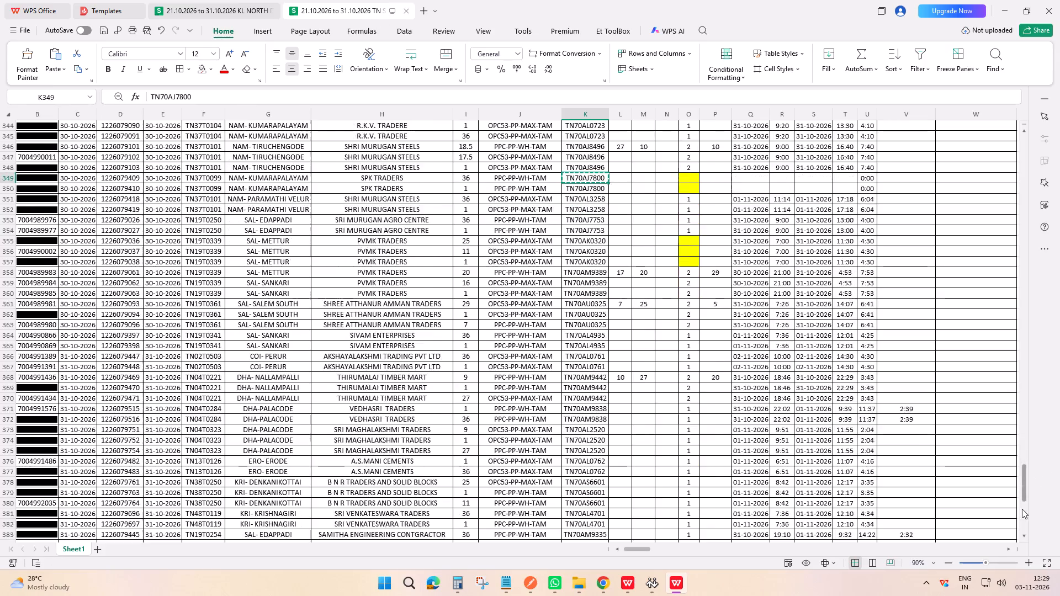
pyautogui.moveTo(1022, 509); pyautogui.dragTo(1020, 547)
pyautogui.moveTo(1022, 518); pyautogui.dragTo(1022, 486)
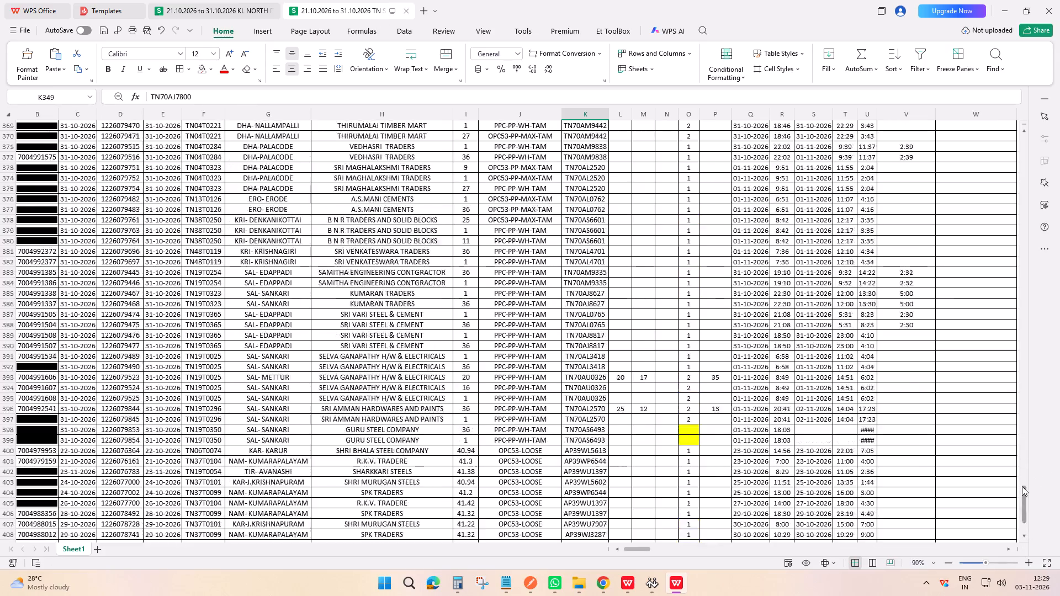
pyautogui.moveTo(1022, 486); pyautogui.dragTo(1022, 476)
pyautogui.click(577, 348)
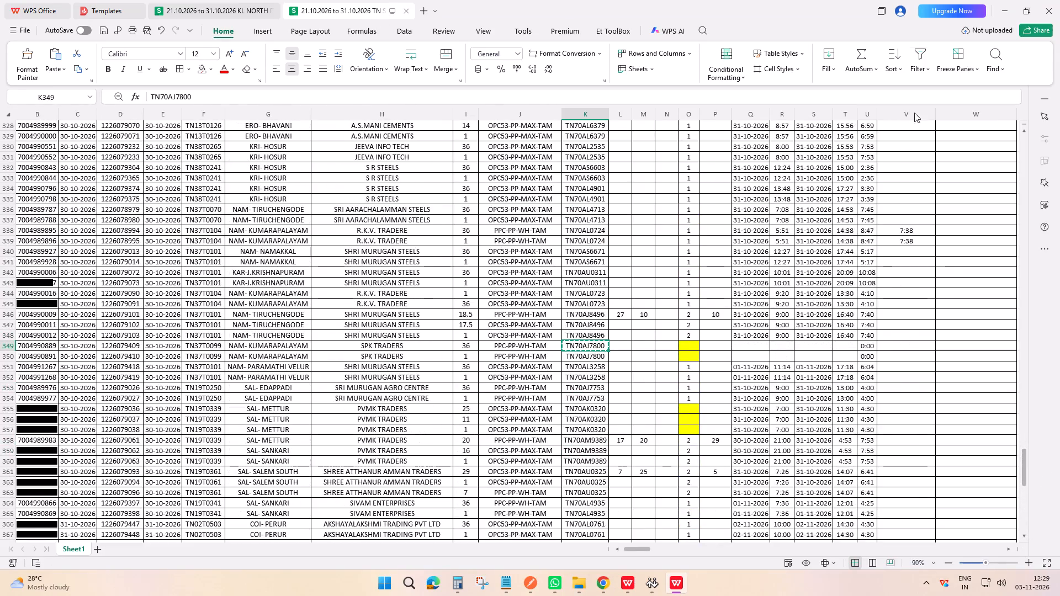
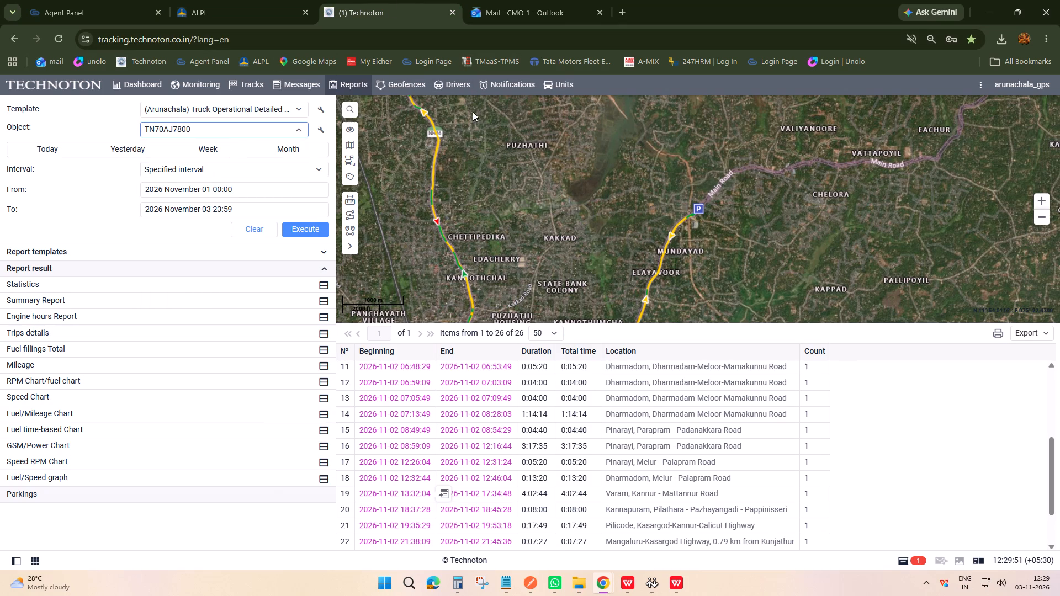
pyautogui.click(624, 6)
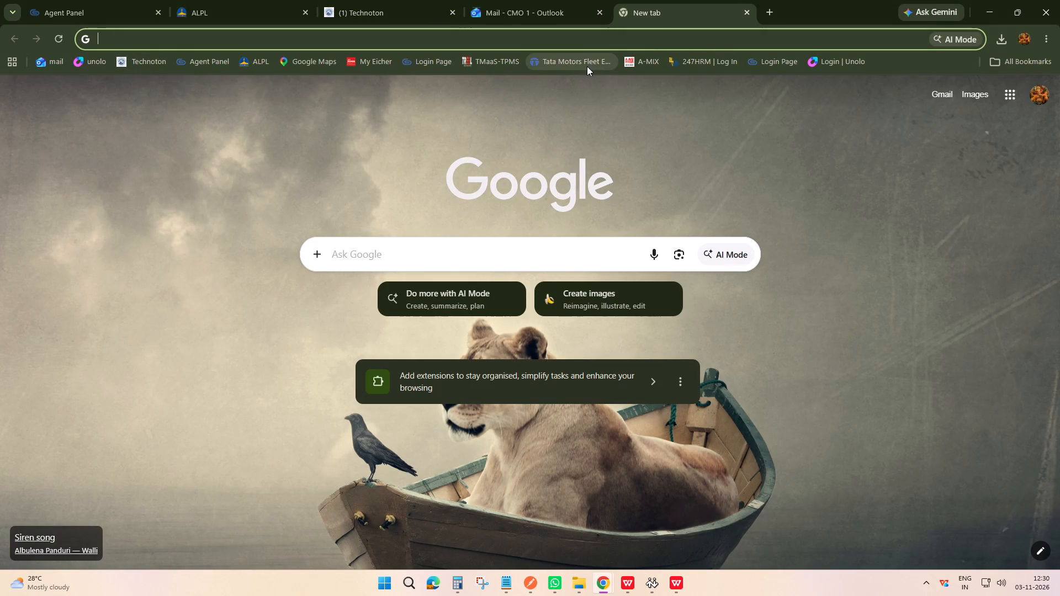
pyautogui.click(581, 66)
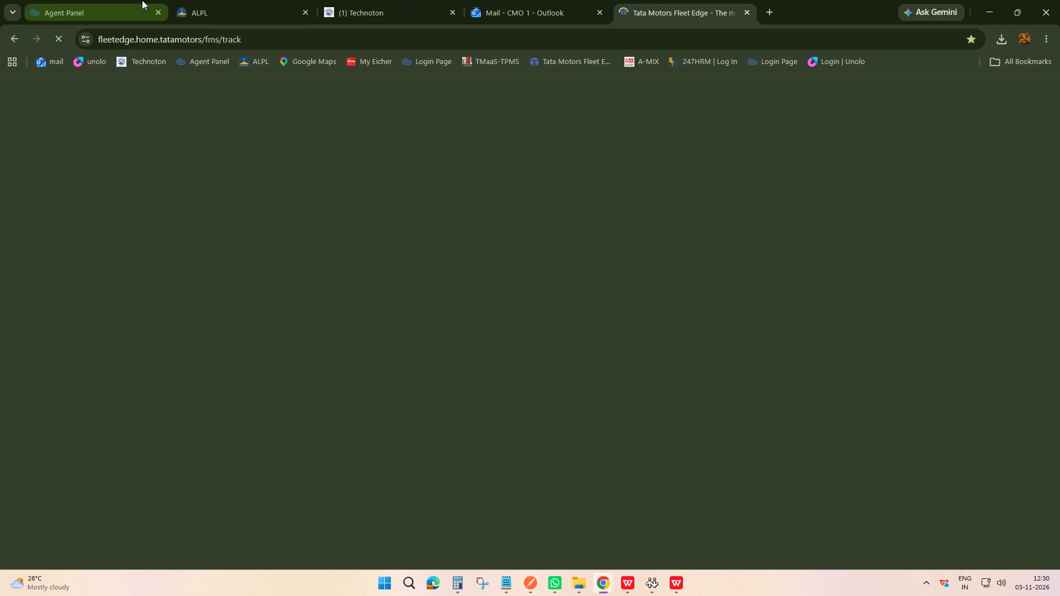
pyautogui.click(98, 0)
pyautogui.click(673, 0)
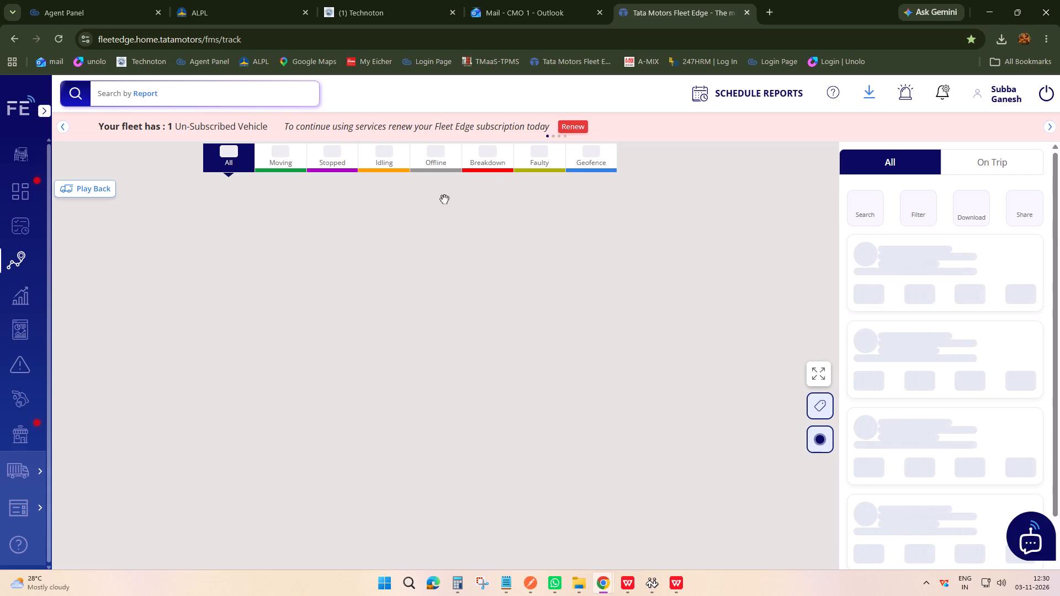
pyautogui.click(90, 184)
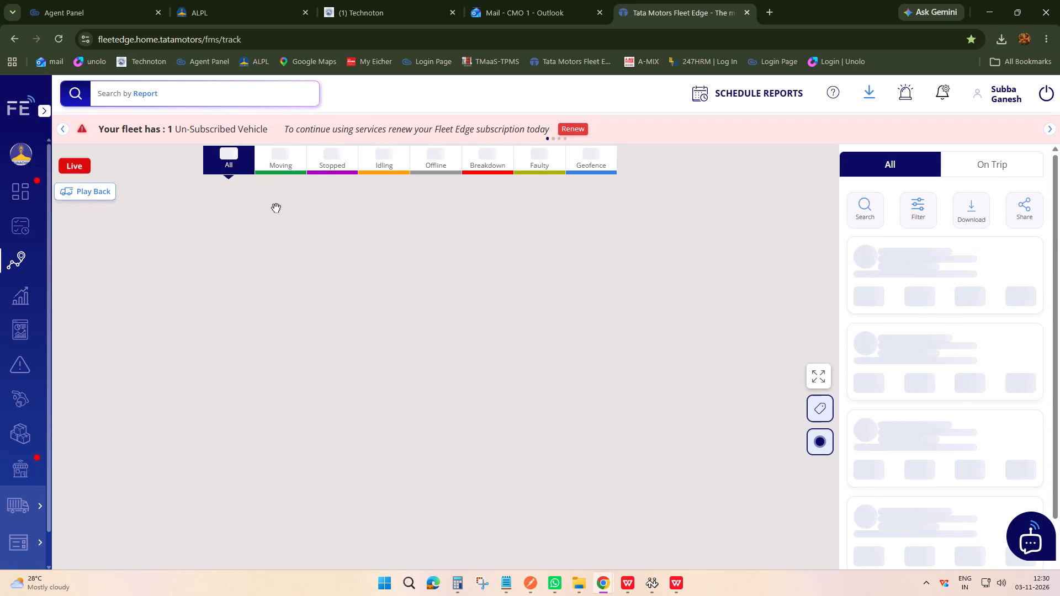
pyautogui.click(449, 134)
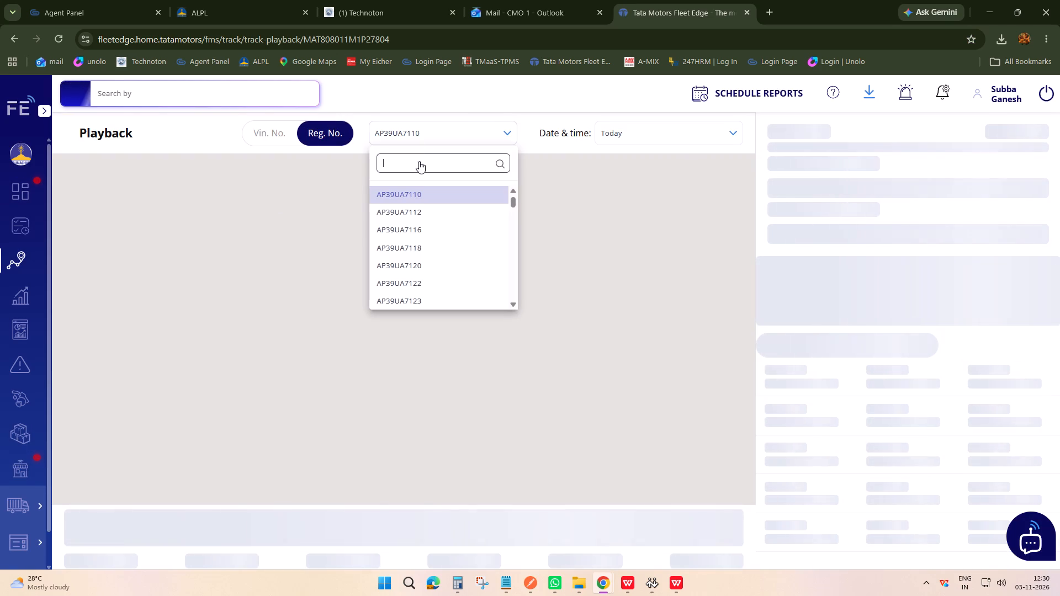
pyautogui.click(407, 172)
pyautogui.hotkey('ctrl', 'v')
pyautogui.click(423, 185)
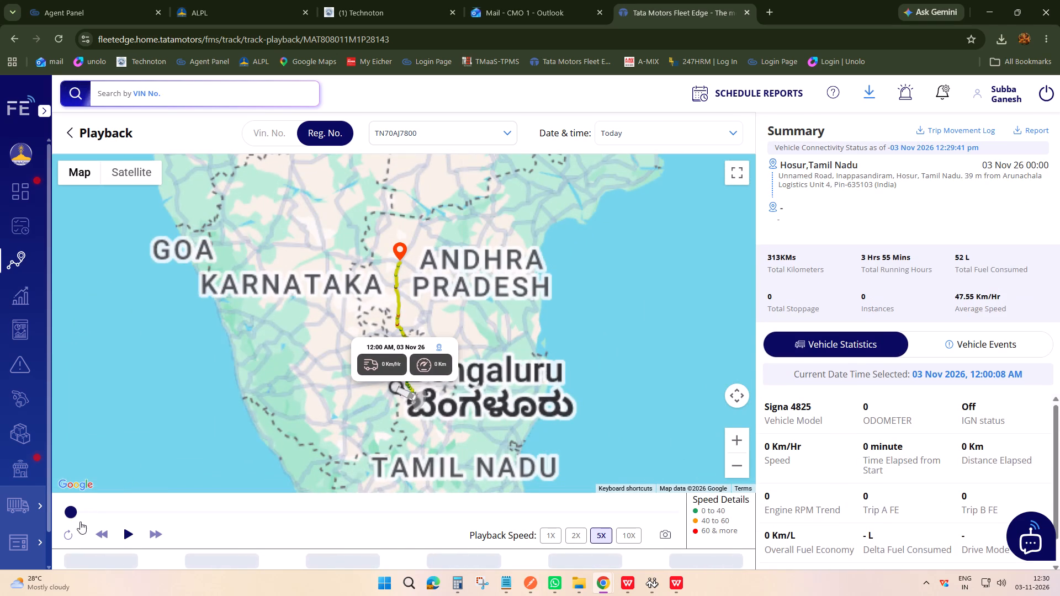
pyautogui.moveTo(74, 512); pyautogui.dragTo(195, 518)
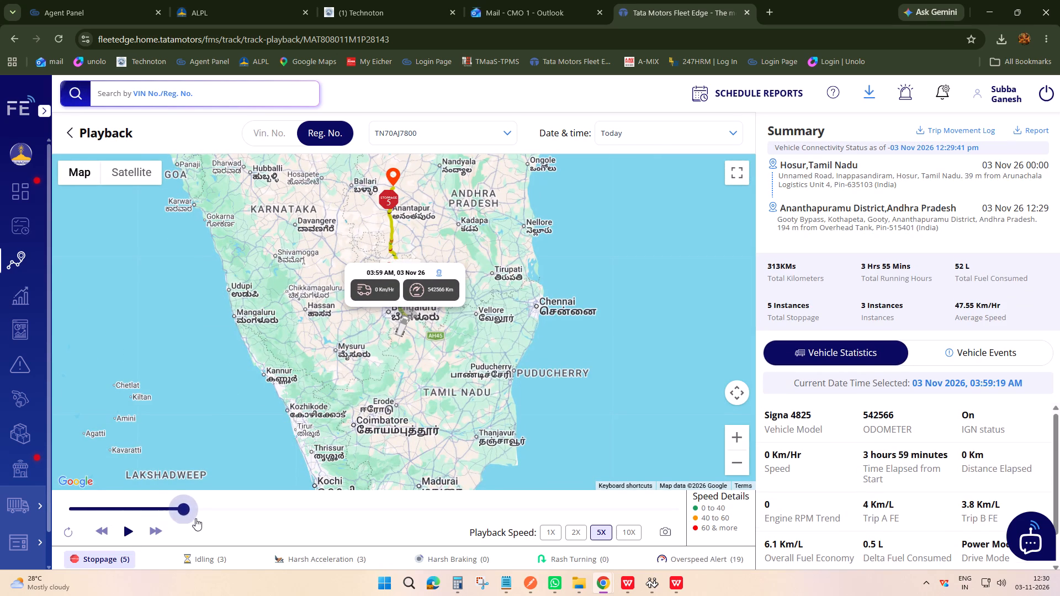
pyautogui.moveTo(195, 518); pyautogui.dragTo(543, 545)
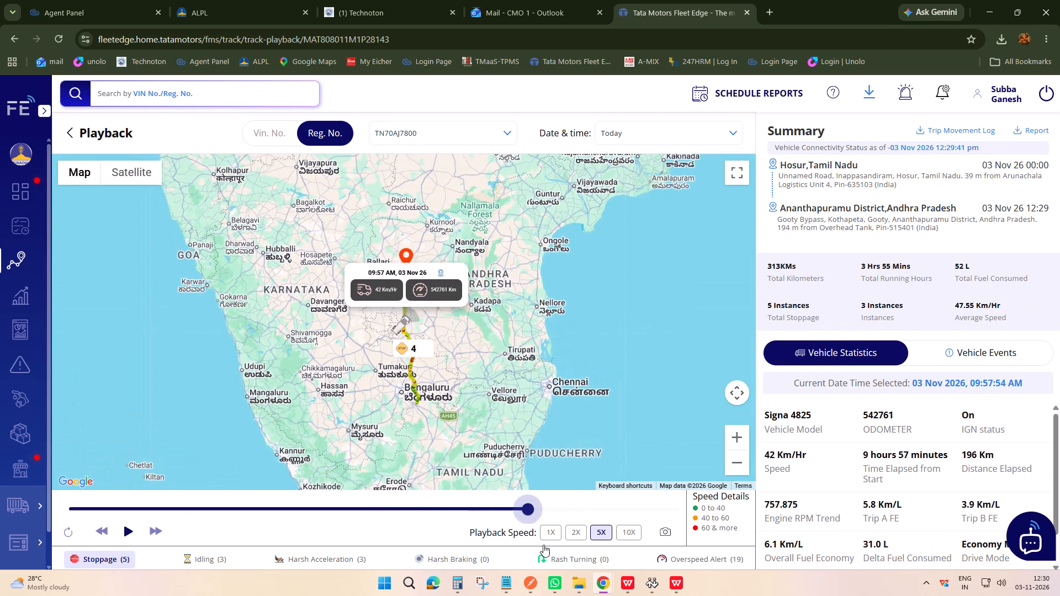
pyautogui.moveTo(543, 545); pyautogui.dragTo(401, 526)
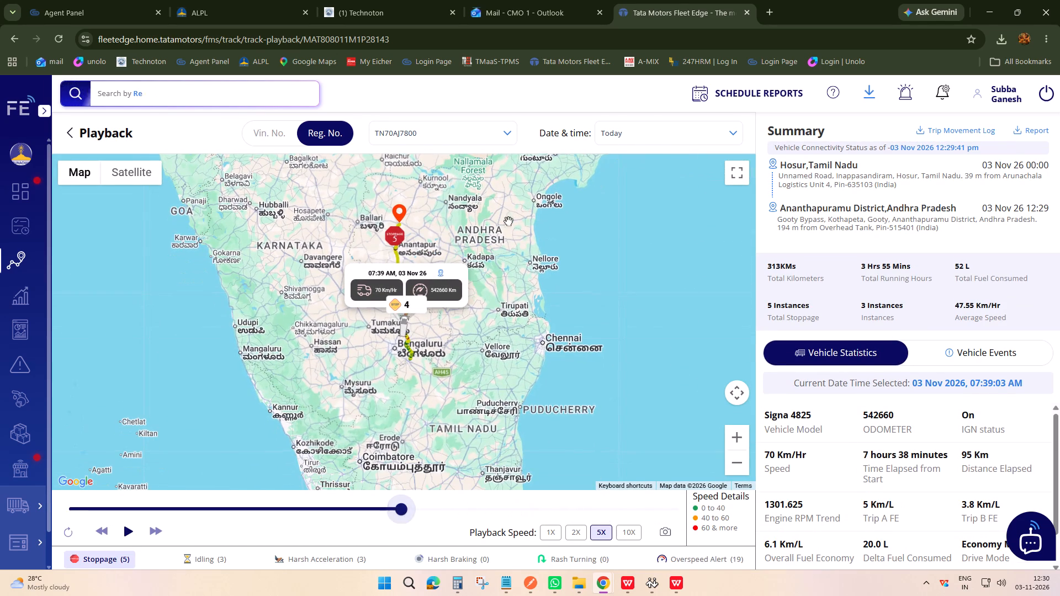
pyautogui.click(667, 134)
pyautogui.click(639, 214)
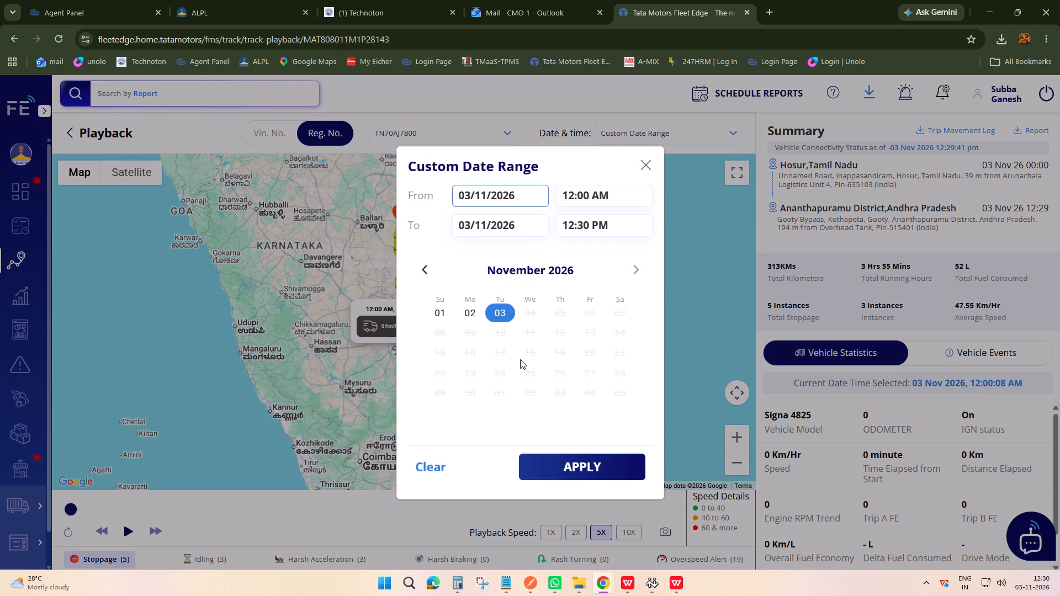
pyautogui.click(427, 269)
pyautogui.click(681, 577)
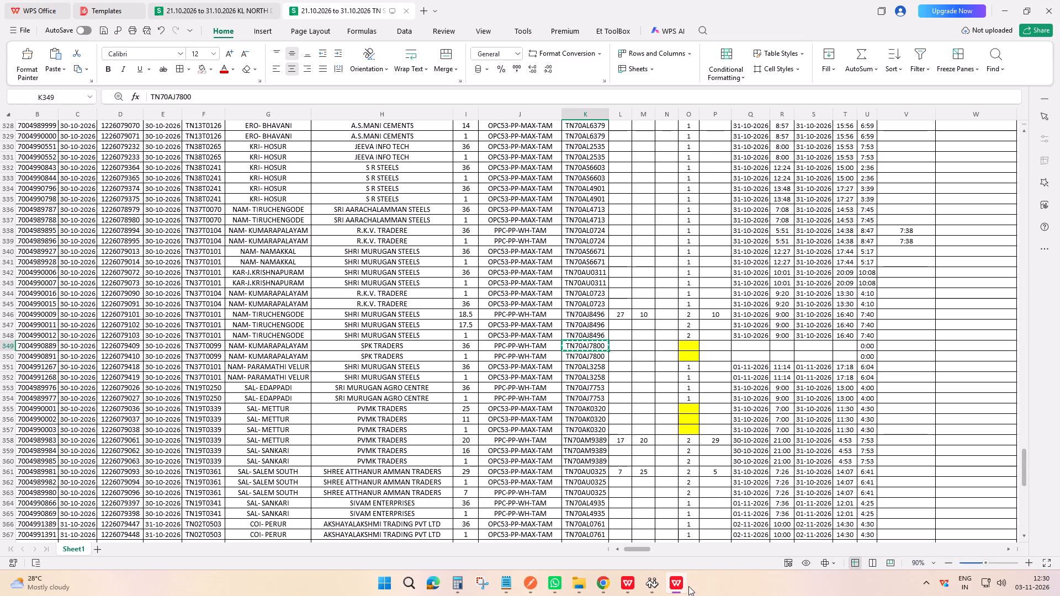
pyautogui.click(680, 586)
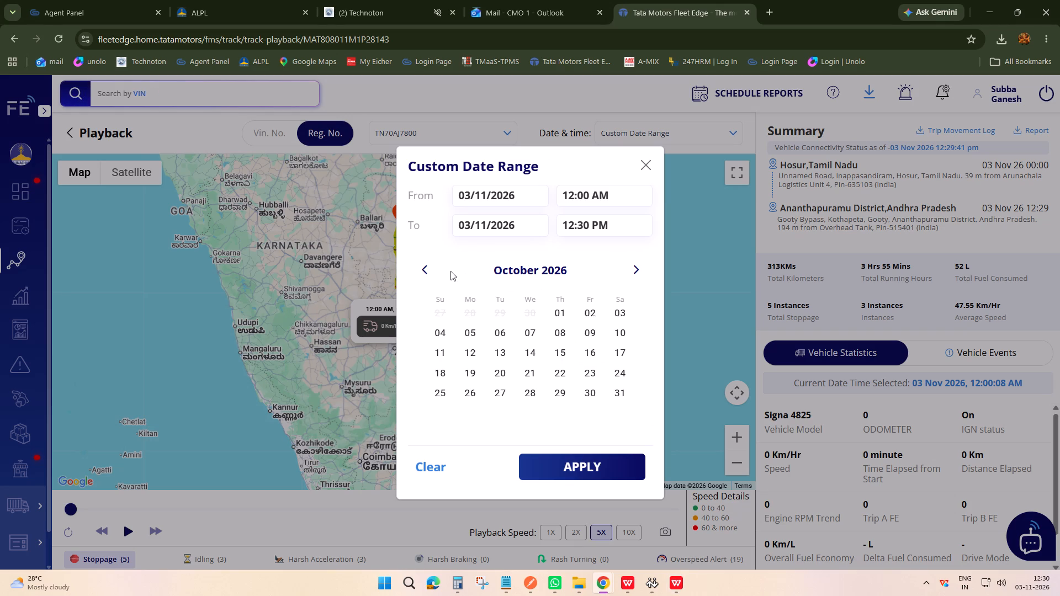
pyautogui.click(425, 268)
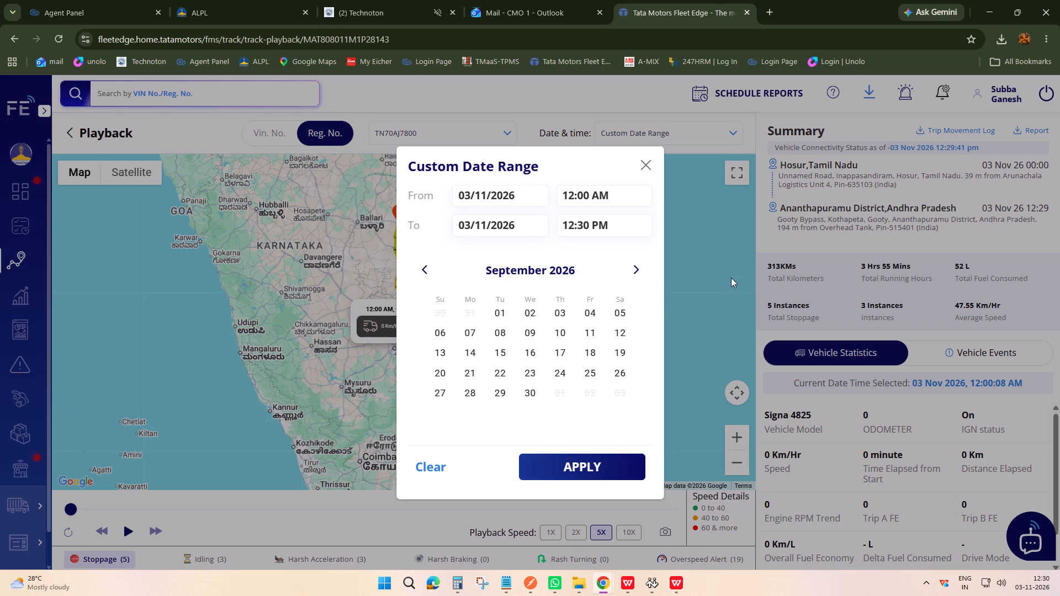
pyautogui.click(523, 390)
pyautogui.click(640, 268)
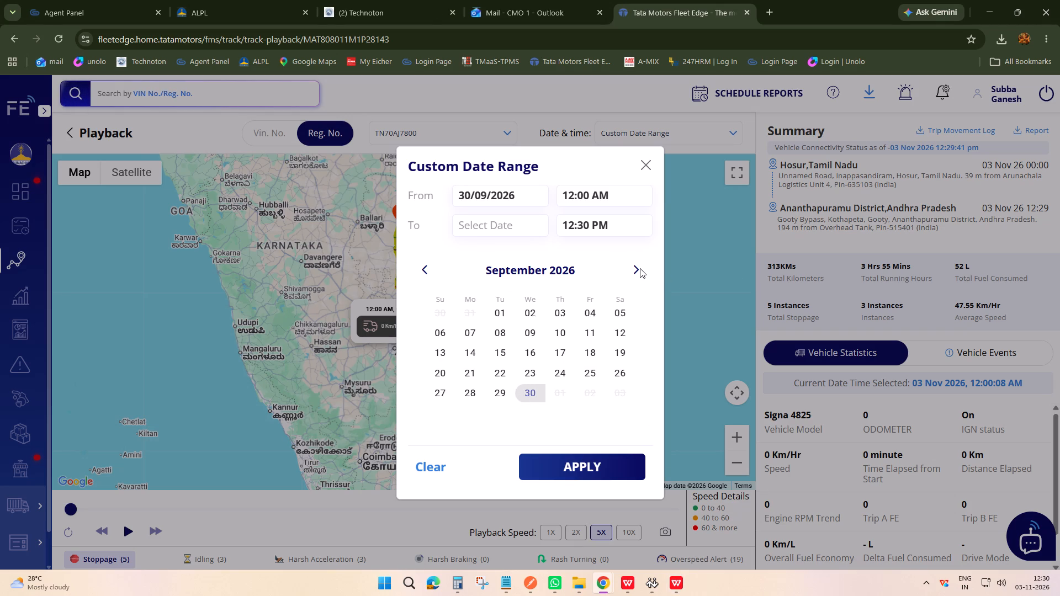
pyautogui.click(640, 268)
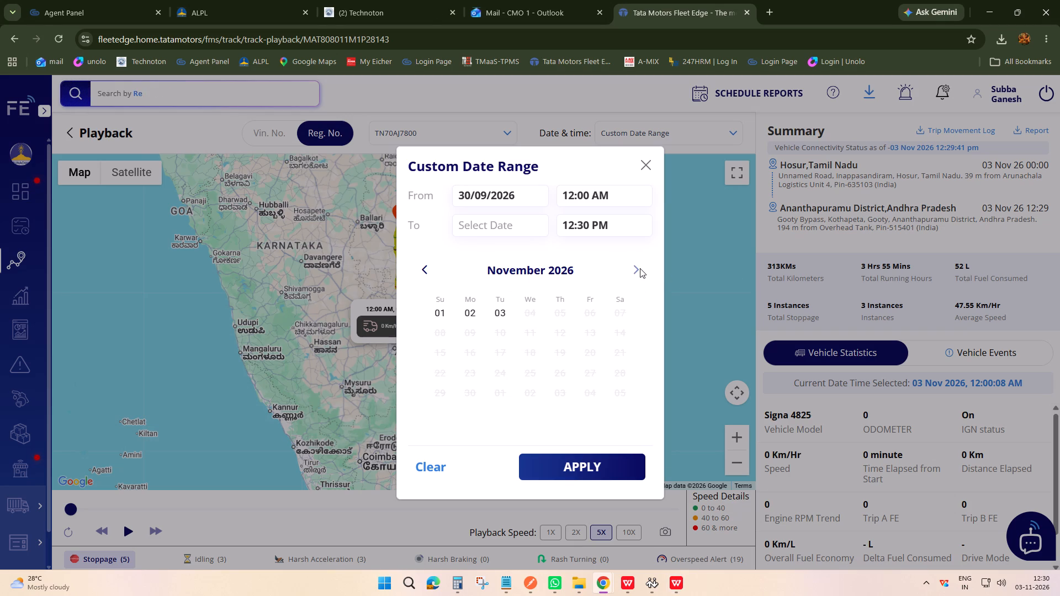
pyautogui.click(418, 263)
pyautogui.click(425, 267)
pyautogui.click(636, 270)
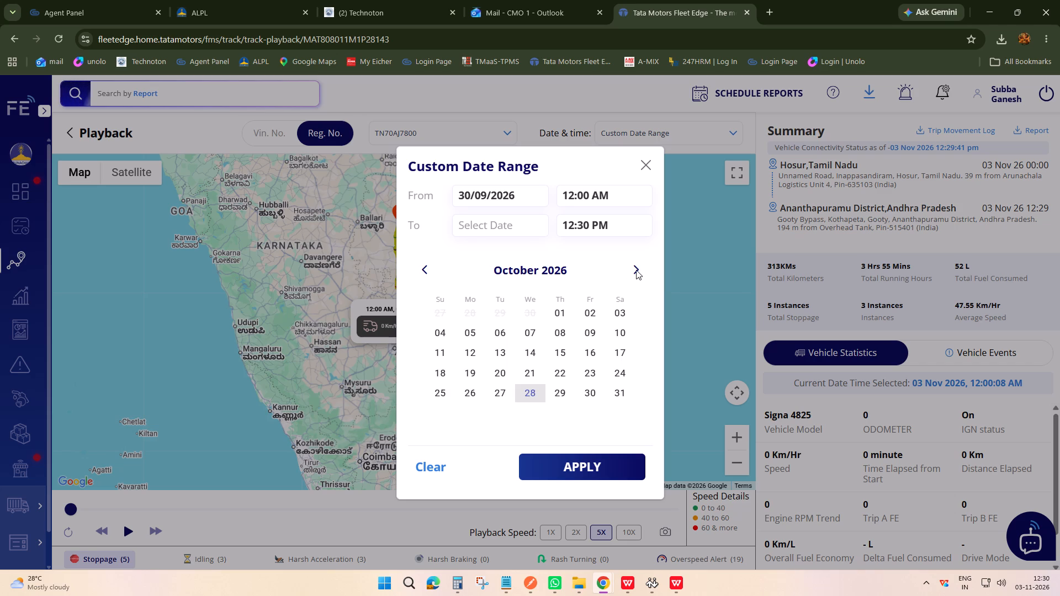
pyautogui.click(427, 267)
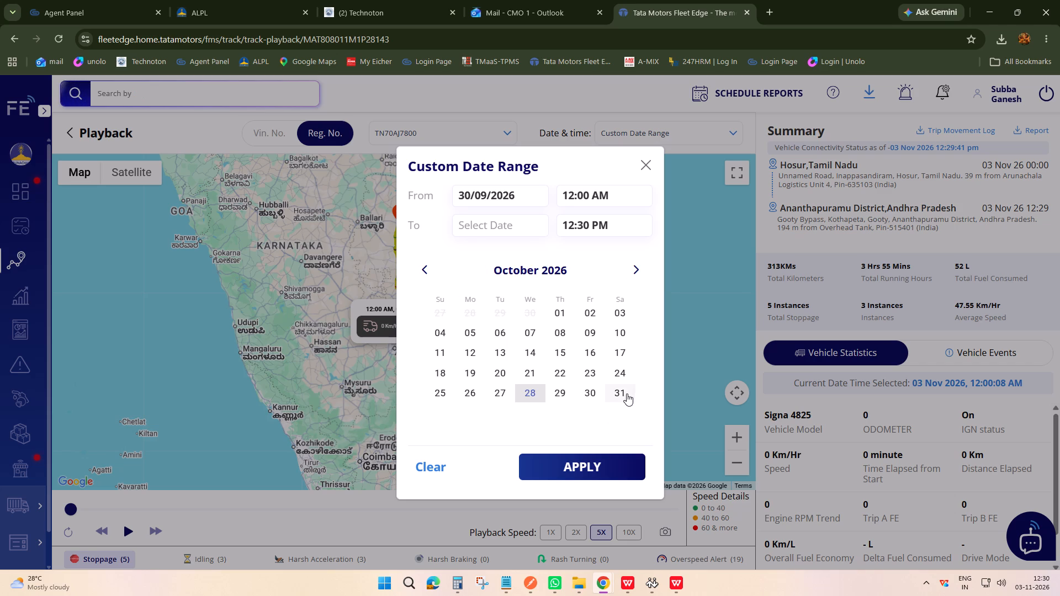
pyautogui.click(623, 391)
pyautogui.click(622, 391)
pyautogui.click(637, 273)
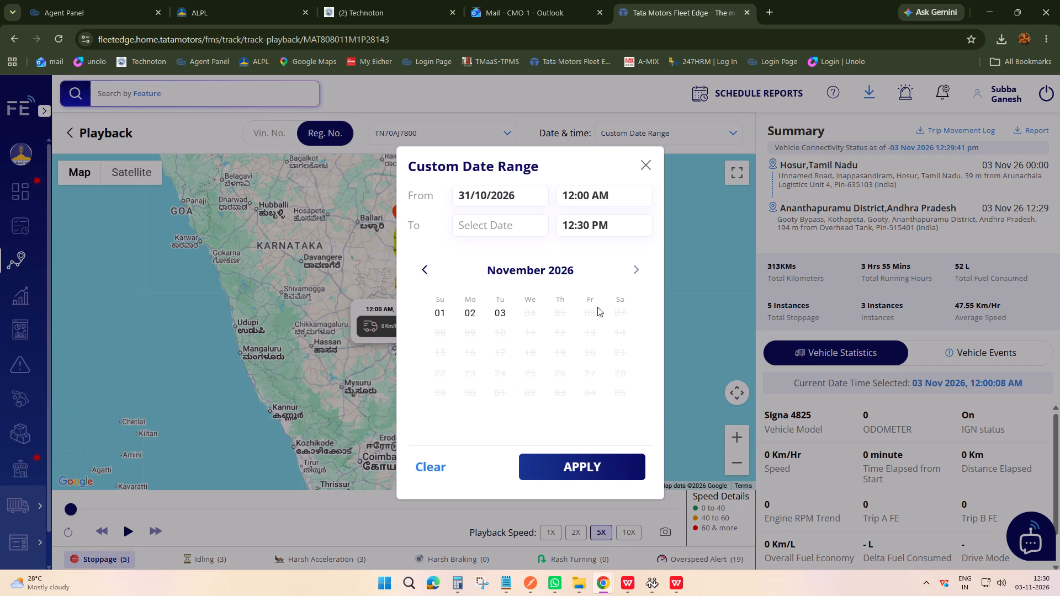
pyautogui.click(422, 274)
pyautogui.doubleClick(580, 393)
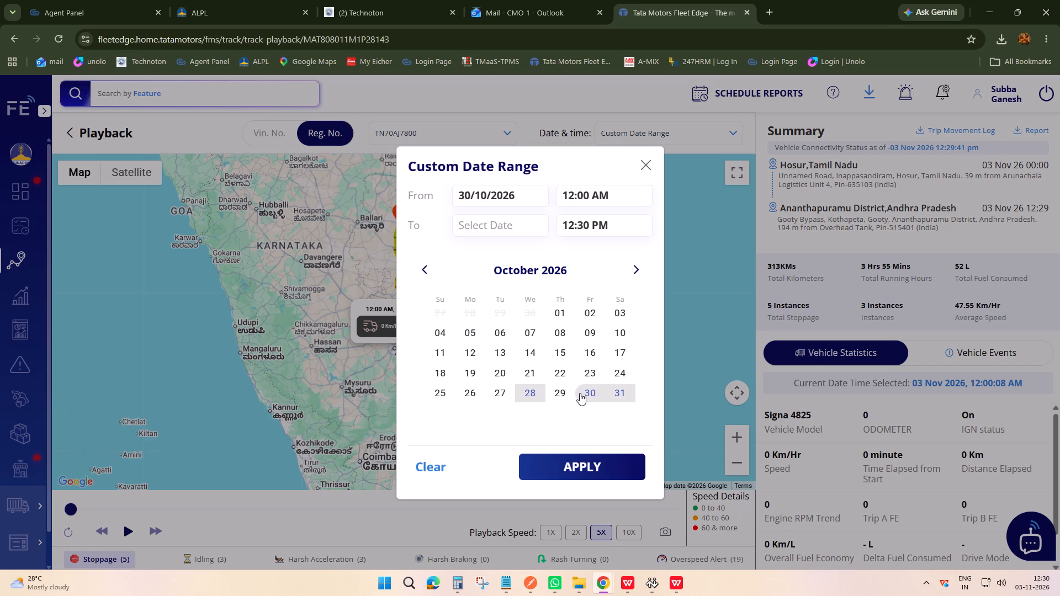
pyautogui.click(638, 265)
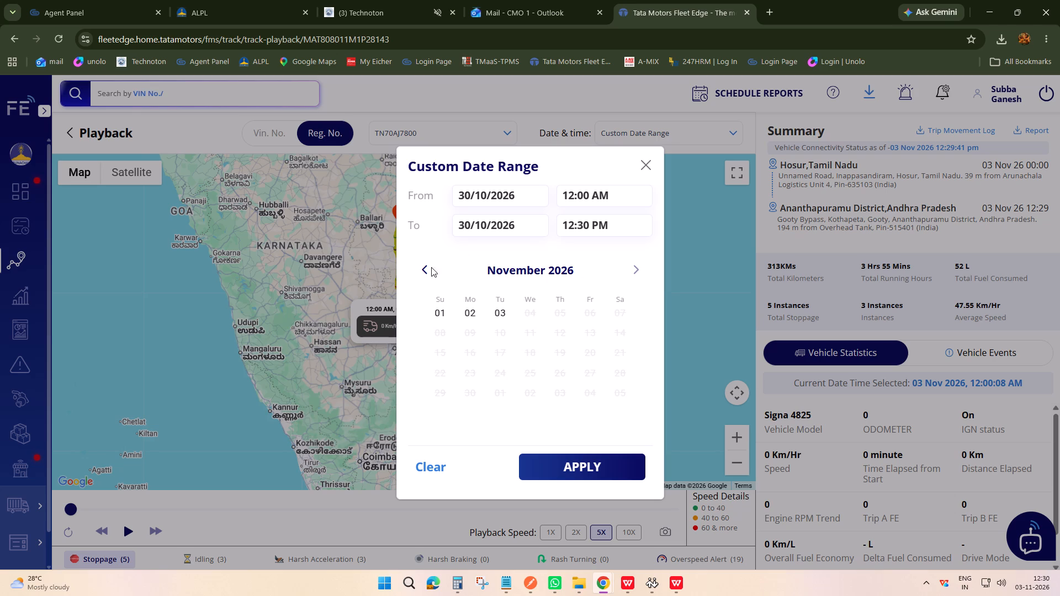
pyautogui.click(428, 269)
pyautogui.click(594, 396)
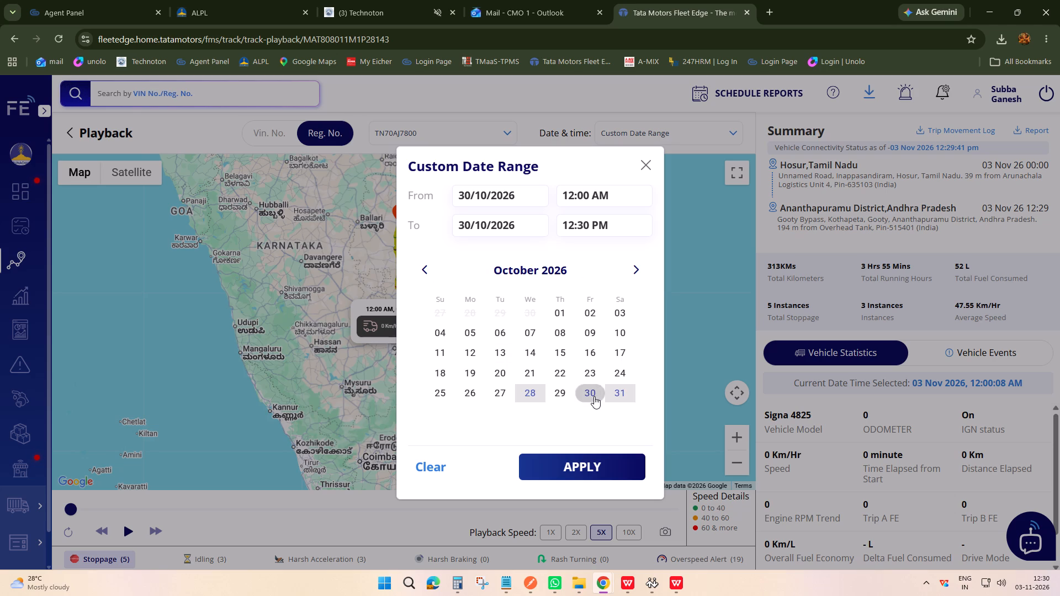
pyautogui.click(639, 272)
pyautogui.click(504, 307)
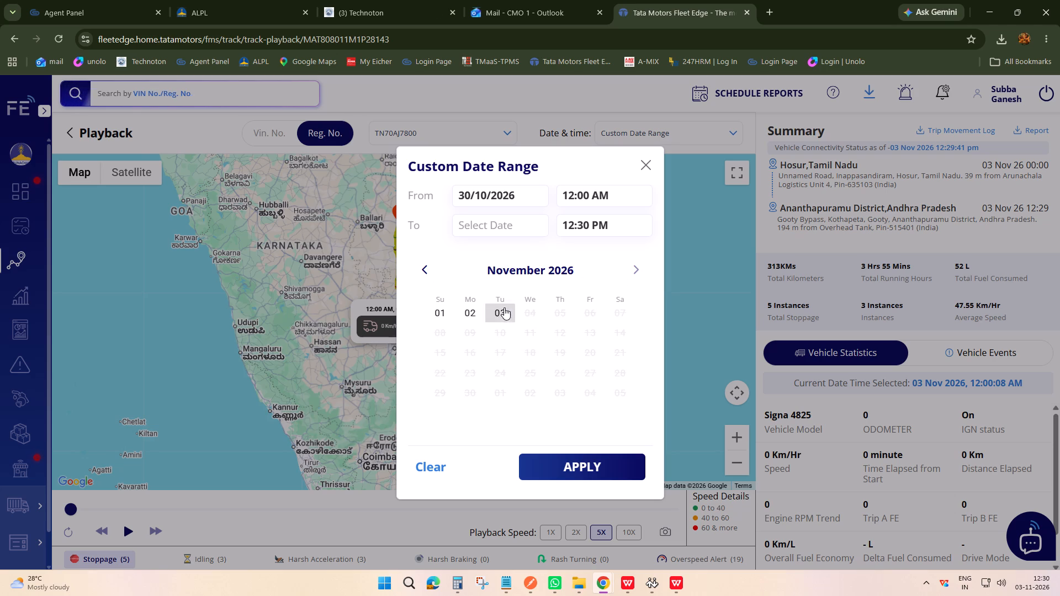
pyautogui.click(578, 470)
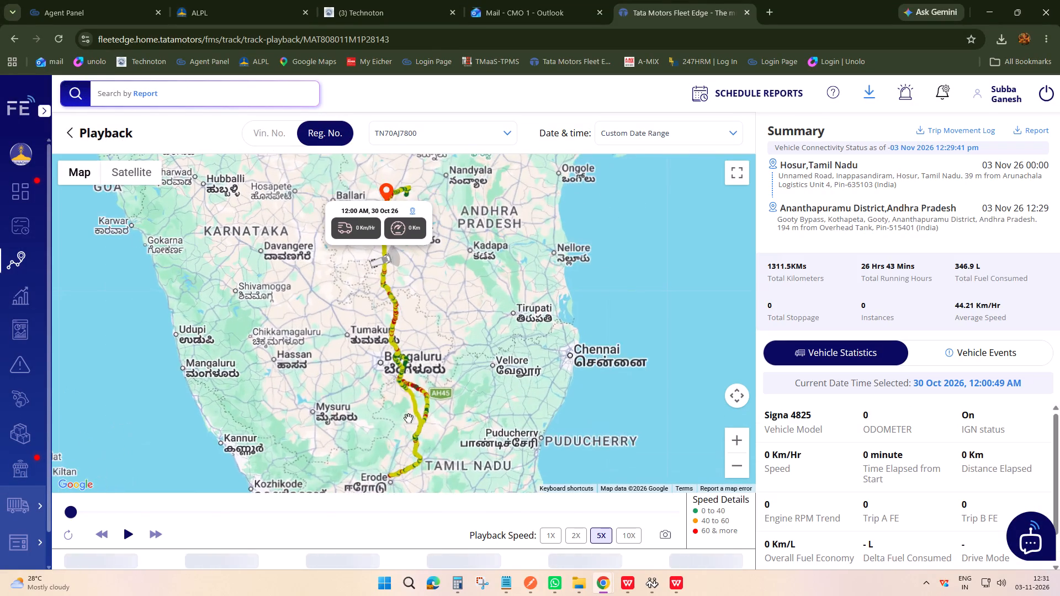
pyautogui.moveTo(353, 430); pyautogui.dragTo(380, 329)
pyautogui.scroll(-1, 381, 334)
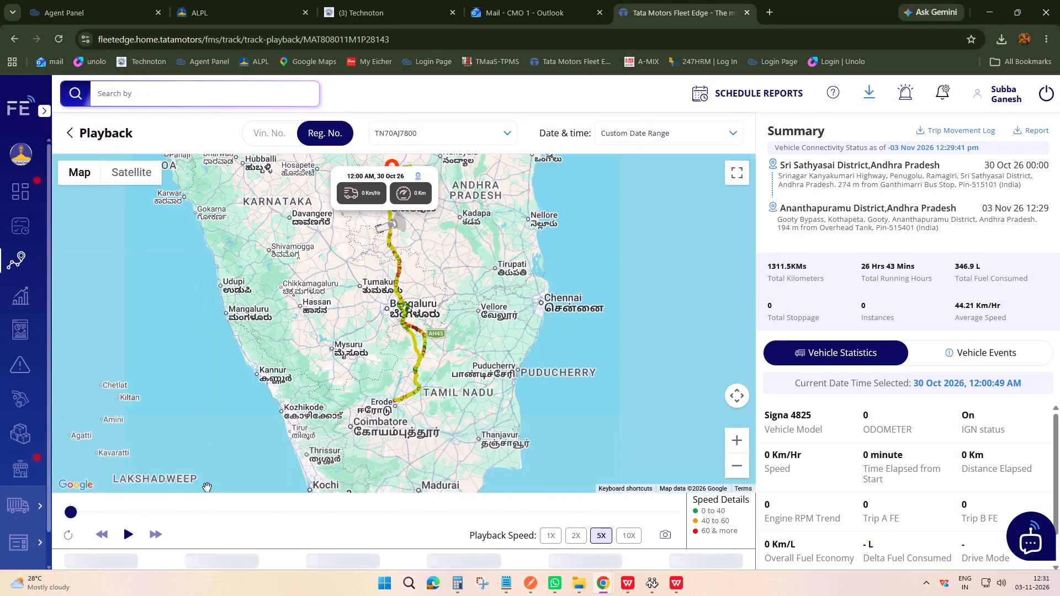
pyautogui.moveTo(68, 510); pyautogui.dragTo(234, 521)
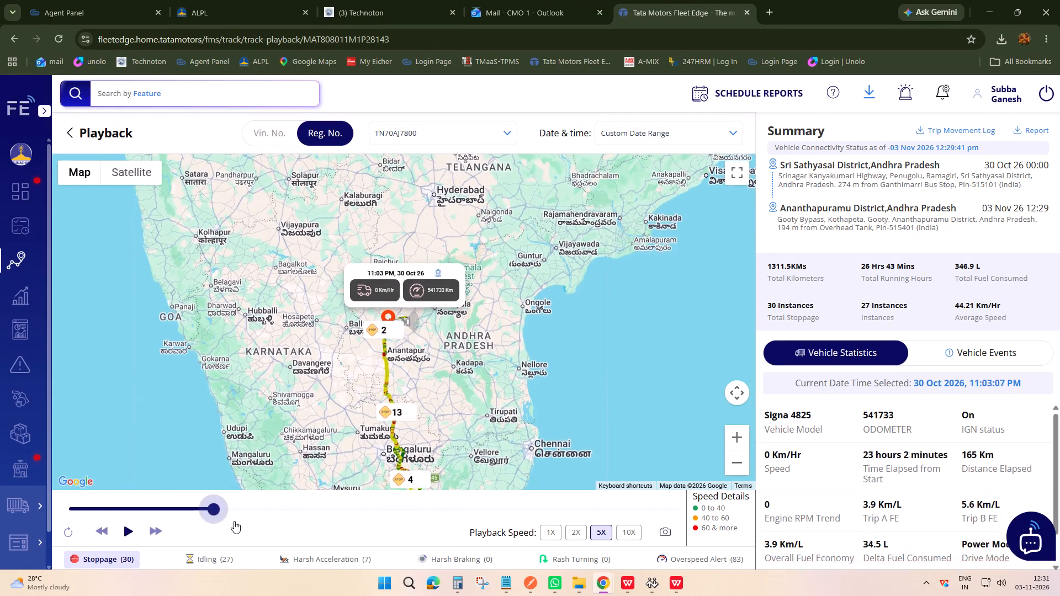
pyautogui.moveTo(234, 521); pyautogui.dragTo(347, 536)
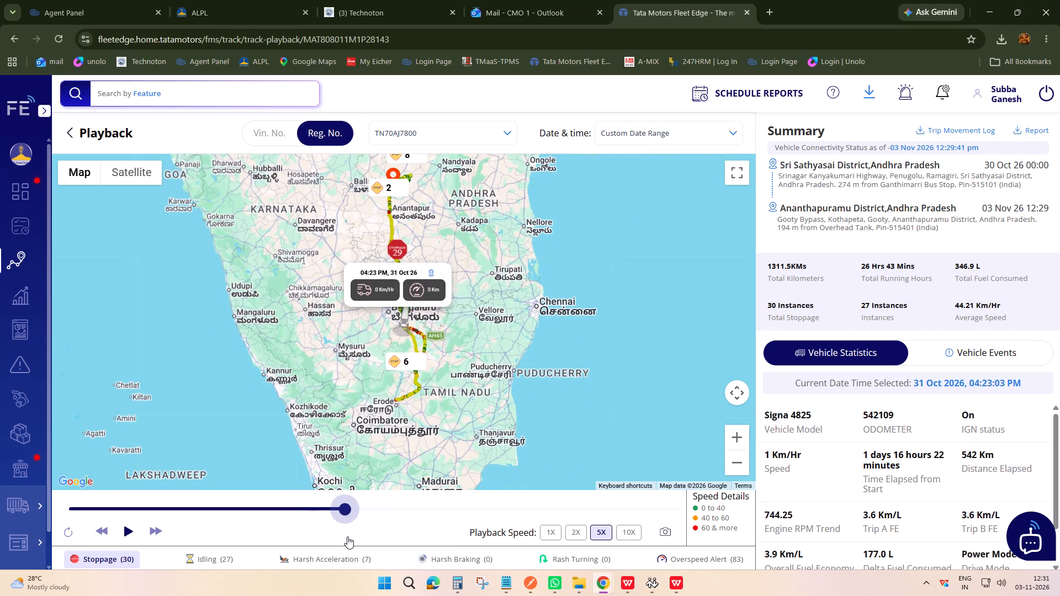
pyautogui.moveTo(347, 536); pyautogui.dragTo(381, 539)
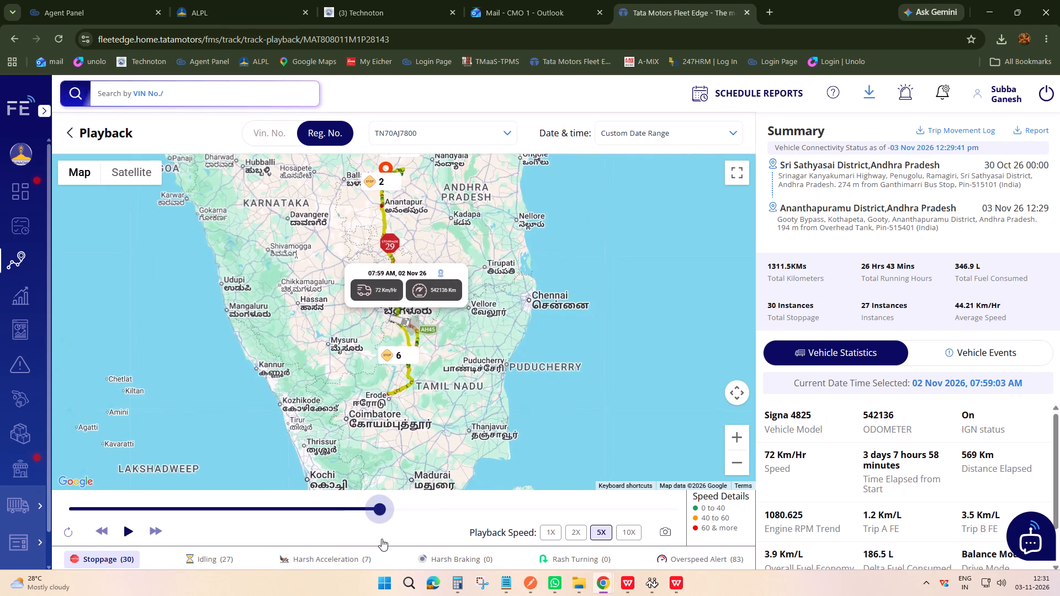
pyautogui.moveTo(381, 539); pyautogui.dragTo(386, 540)
pyautogui.scroll(4, 433, 332)
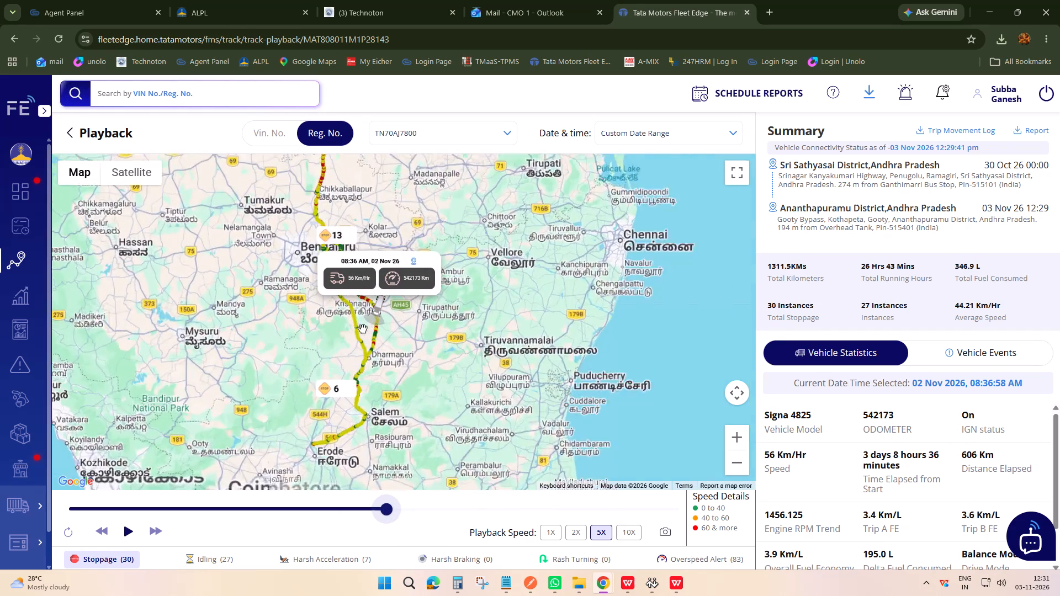
pyautogui.moveTo(388, 509); pyautogui.dragTo(412, 506)
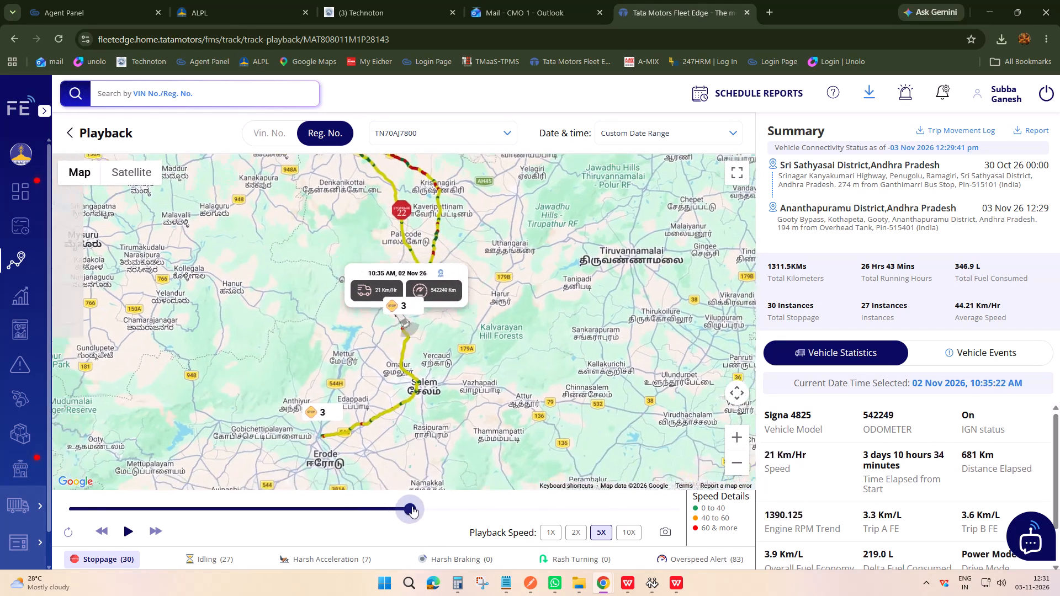
pyautogui.moveTo(412, 506); pyautogui.dragTo(428, 507)
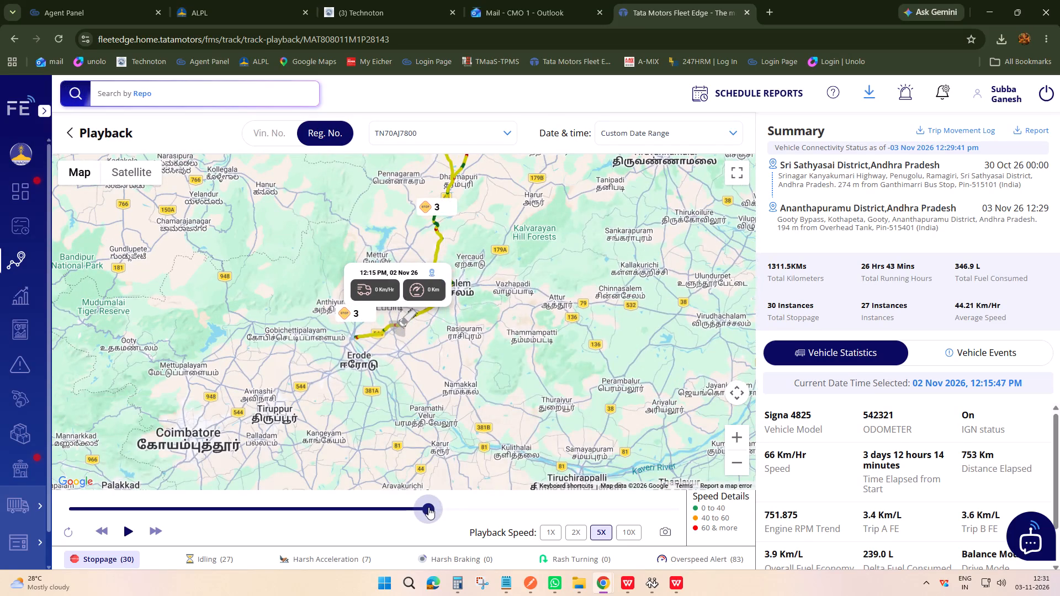
pyautogui.moveTo(428, 507); pyautogui.dragTo(474, 513)
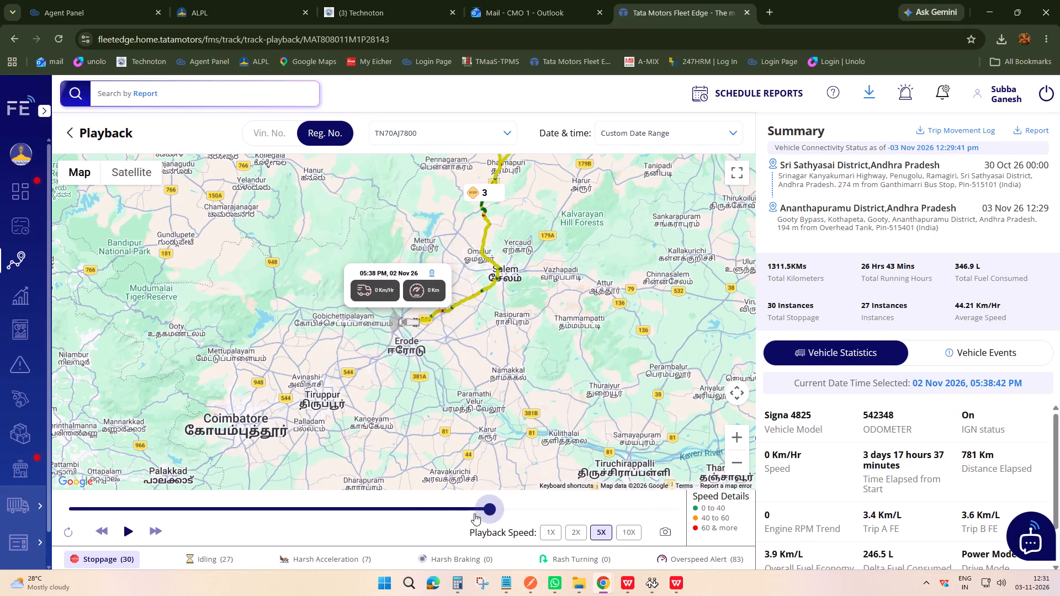
# Play the route at 10X speed from about 10:08 AM on 2 November and pause it at about 10:37 AM.
pyautogui.moveTo(474, 513); pyautogui.dragTo(402, 510)
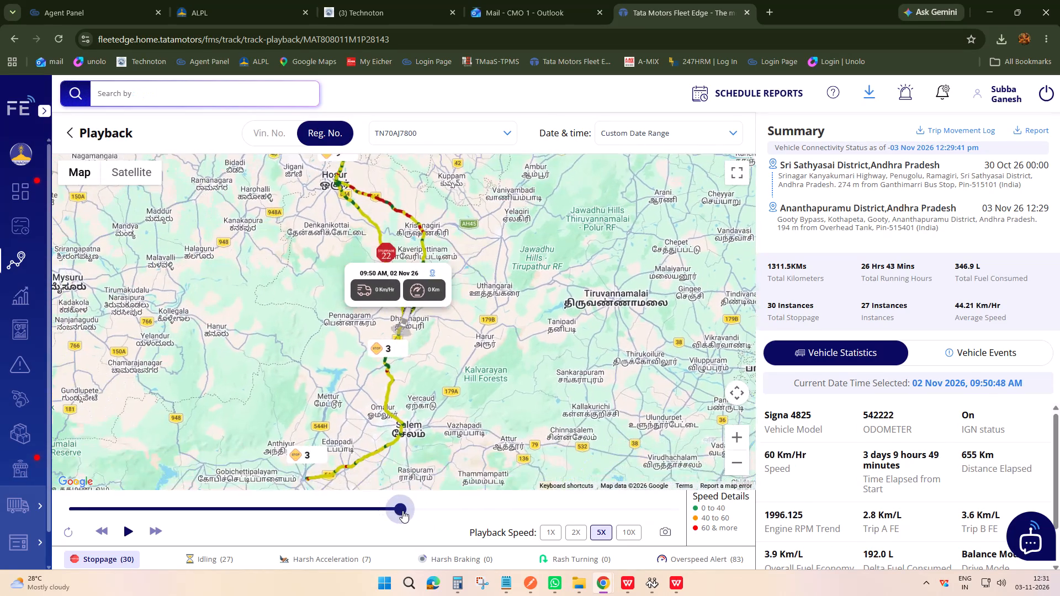
pyautogui.moveTo(402, 510); pyautogui.dragTo(404, 511)
pyautogui.scroll(2, 438, 347)
pyautogui.moveTo(414, 367); pyautogui.dragTo(487, 317)
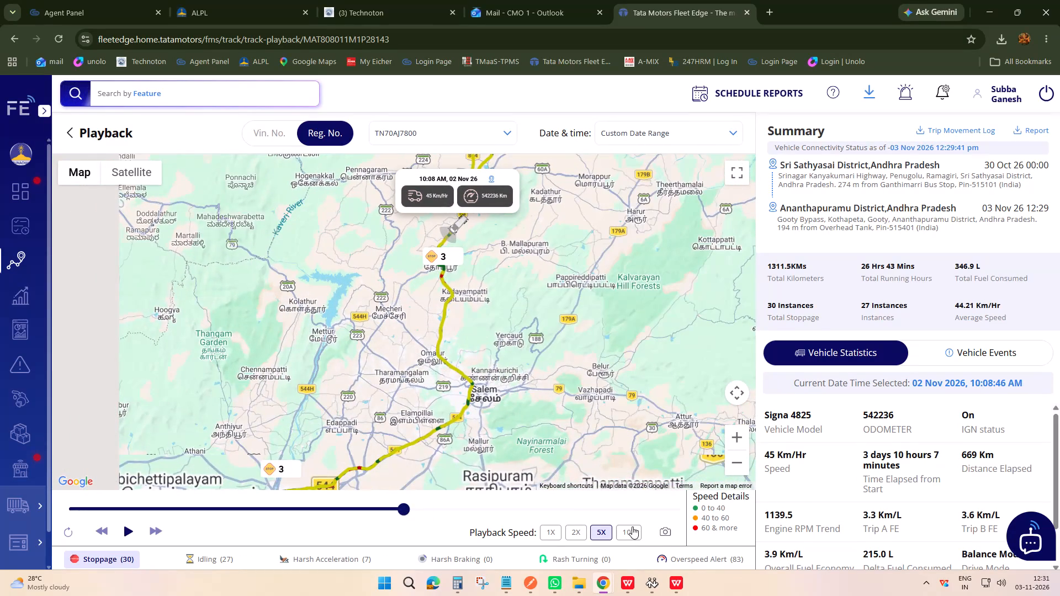
pyautogui.click(632, 526)
pyautogui.click(125, 533)
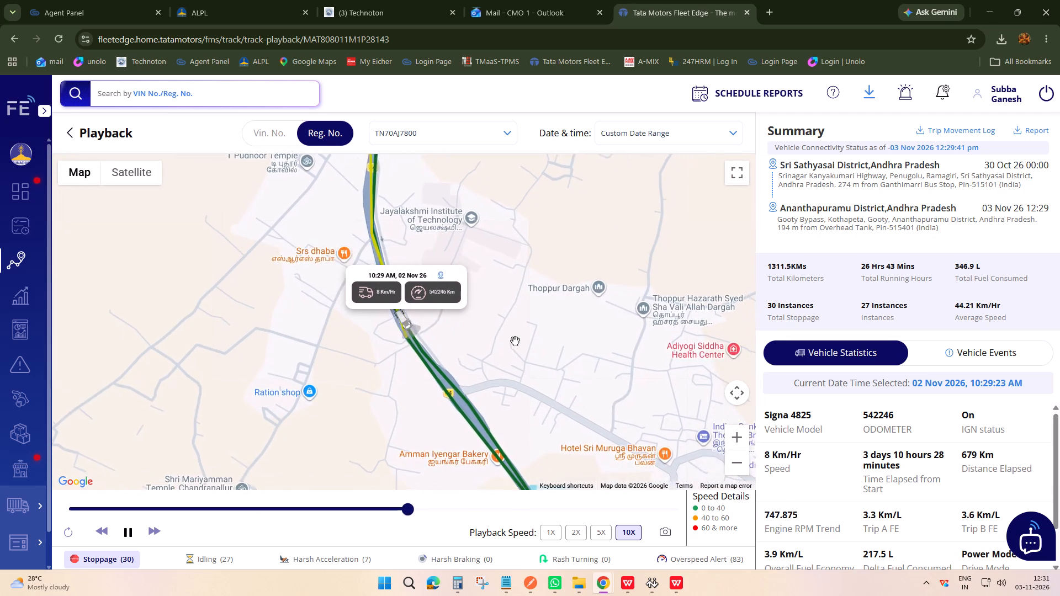
pyautogui.click(124, 530)
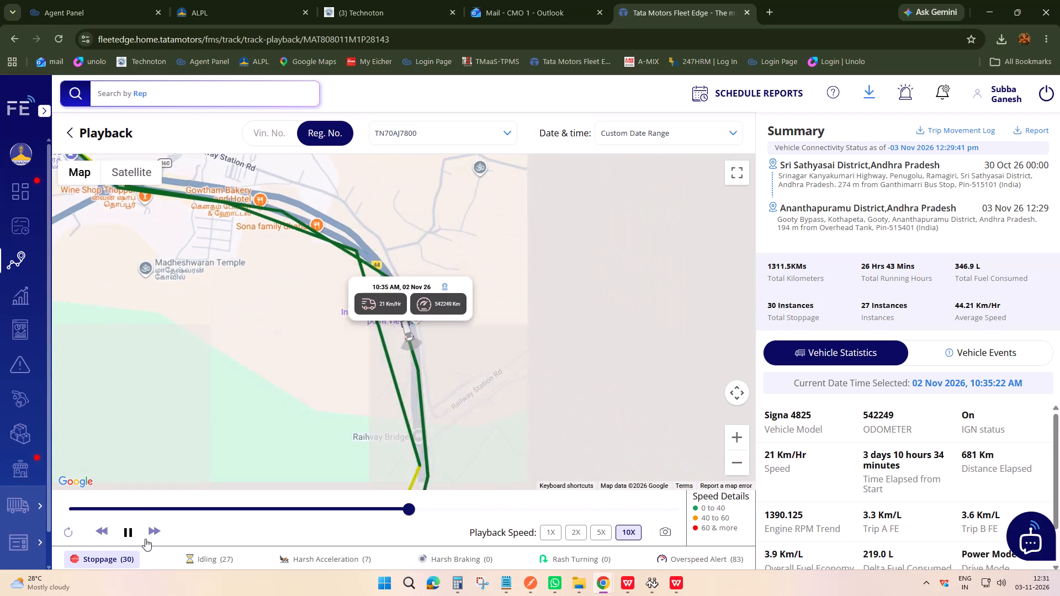
pyautogui.click(129, 533)
# Examine the route beyond the paused truck towards Salem and Komarapalayam, and resume the playback from 10:37 AM on 2 November.
pyautogui.scroll(-10, 300, 405)
pyautogui.scroll(1, 314, 393)
pyautogui.scroll(-7, 315, 393)
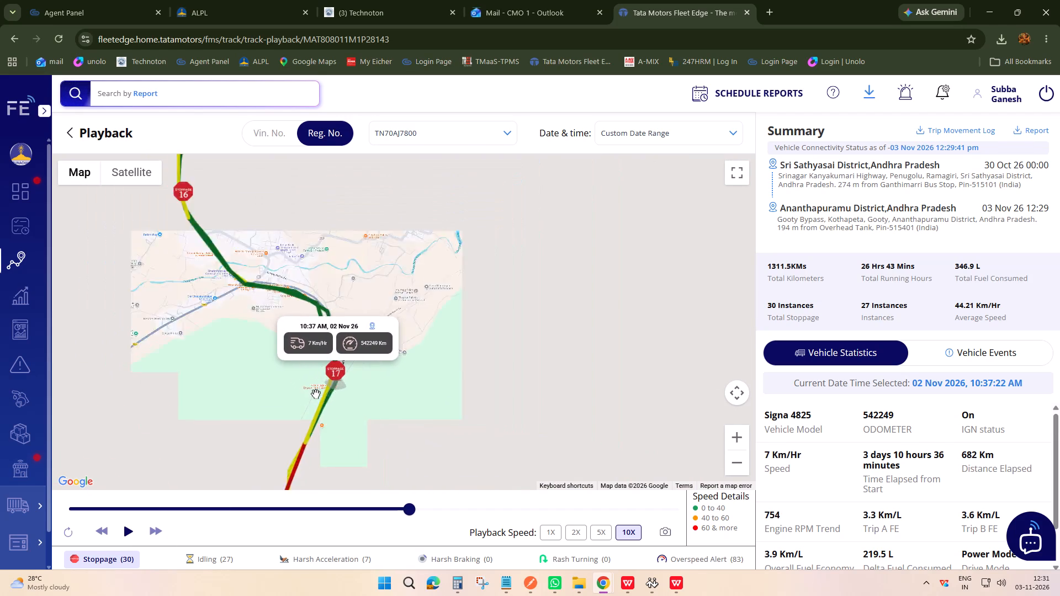
pyautogui.scroll(-8, 315, 393)
pyautogui.moveTo(389, 424); pyautogui.dragTo(379, 267)
pyautogui.scroll(-3, 379, 267)
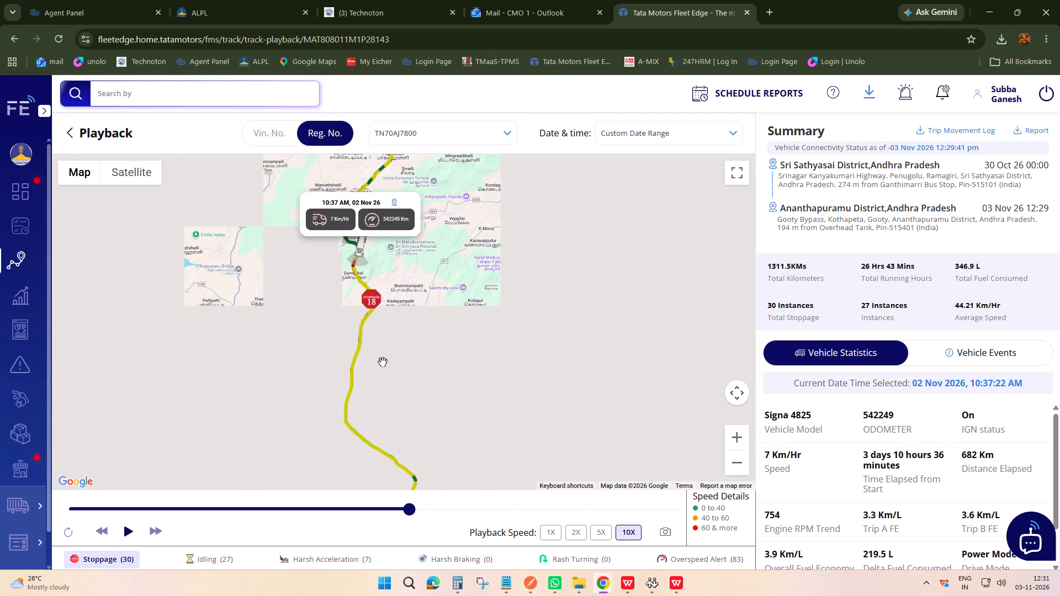
pyautogui.scroll(-4, 389, 361)
pyautogui.moveTo(423, 389); pyautogui.dragTo(453, 285)
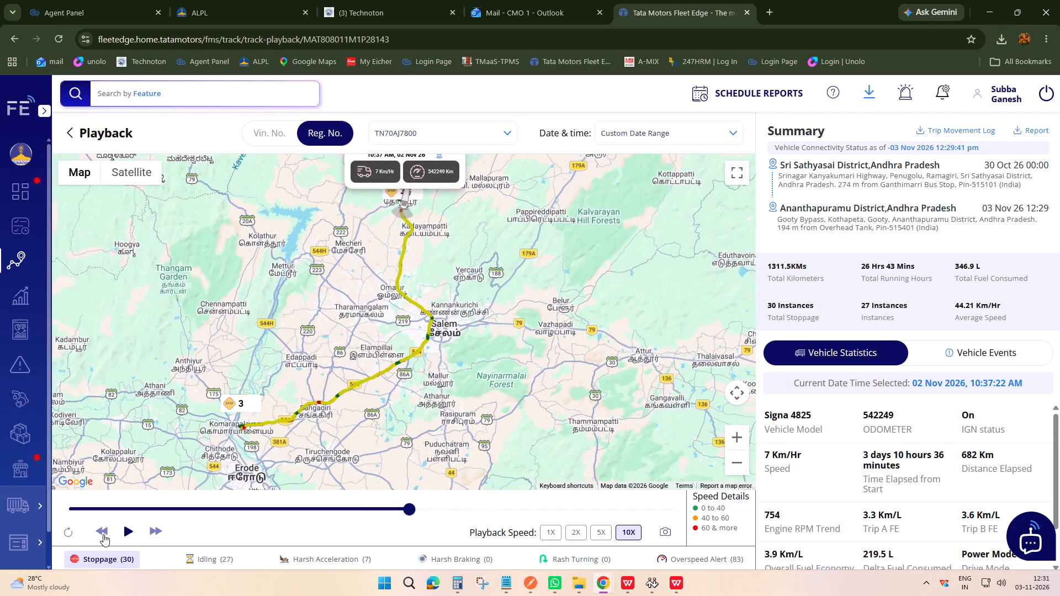
pyautogui.click(129, 534)
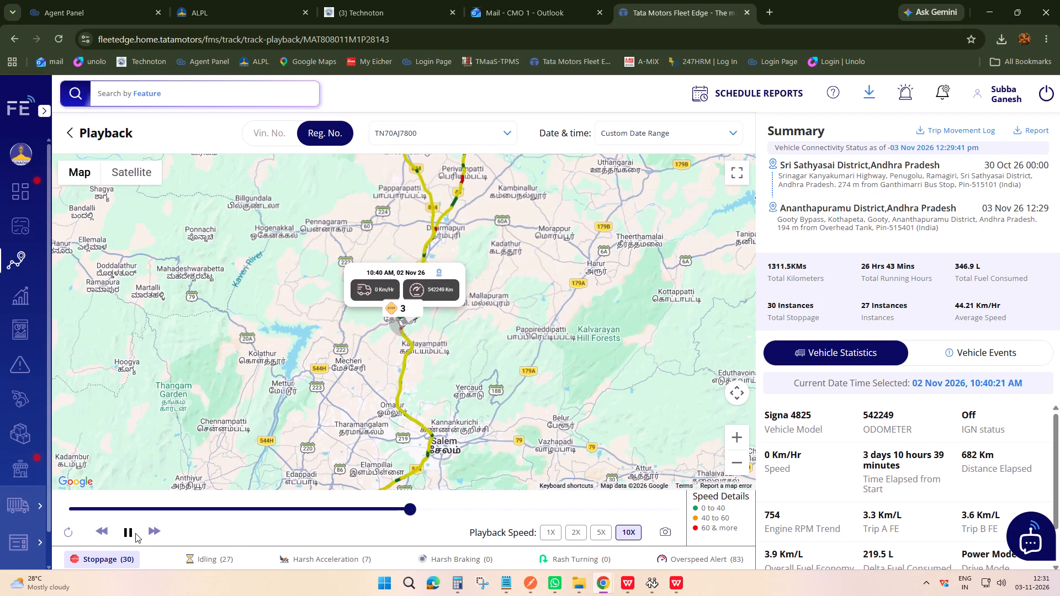
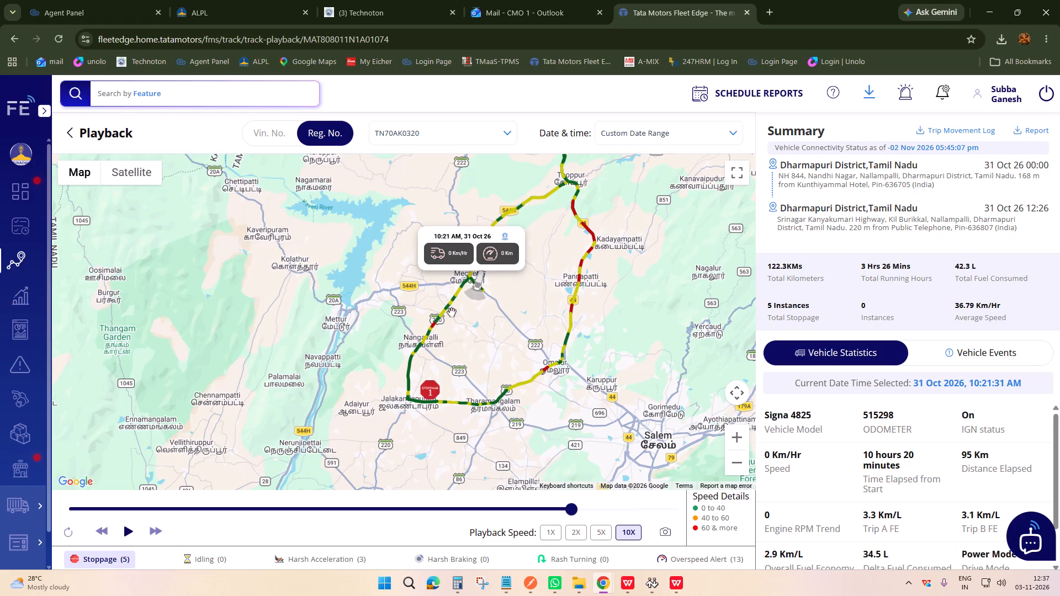
# Switch to the Agent Panel, hang up the ringing customer call and open its disposition form.
pyautogui.click(139, 0)
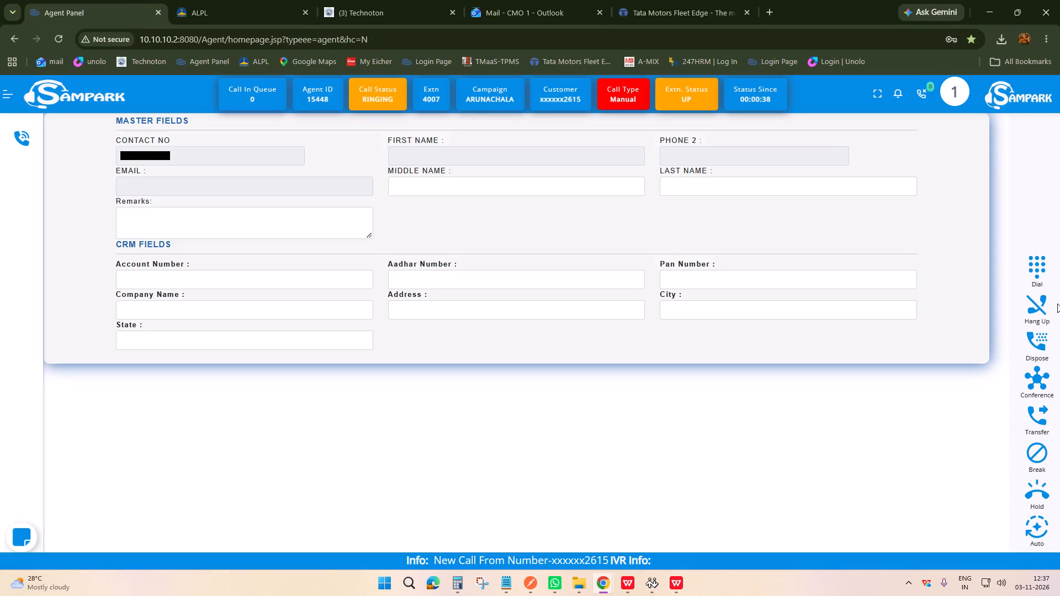
pyautogui.click(1038, 302)
pyautogui.click(1037, 345)
pyautogui.click(1035, 310)
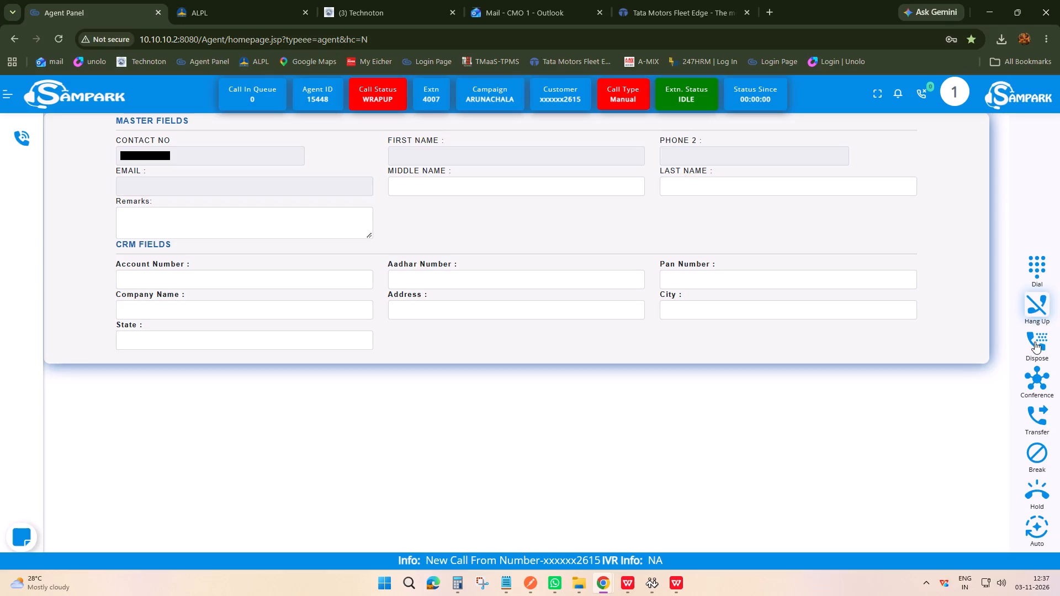
pyautogui.click(1035, 348)
pyautogui.click(1035, 301)
pyautogui.click(1038, 345)
pyautogui.click(1036, 297)
pyautogui.click(1036, 343)
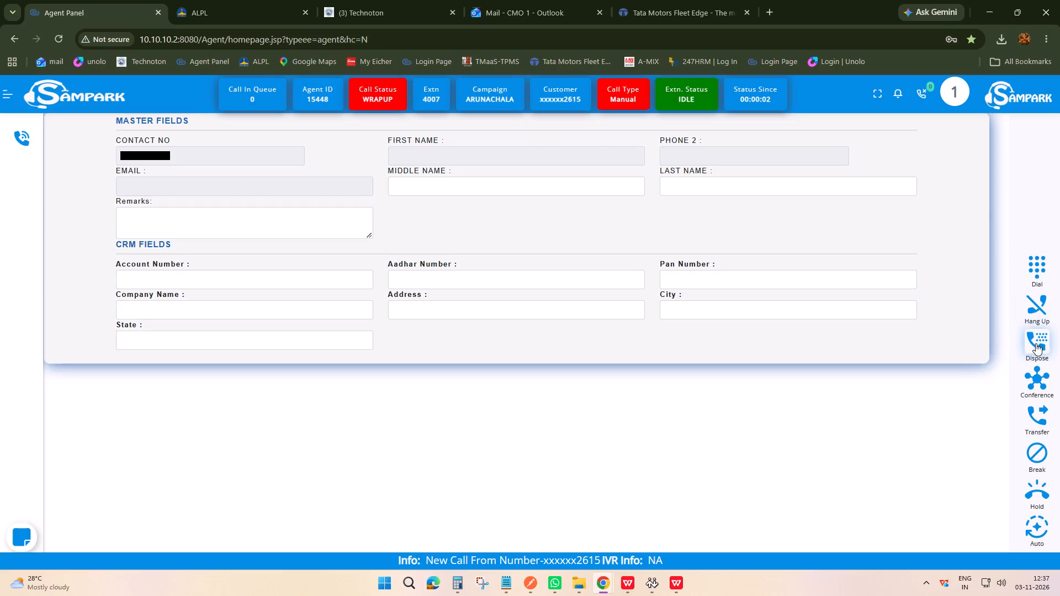
# Redial the same customer and answer the resulting incoming call in X-Lite.
pyautogui.click(871, 171)
pyautogui.click(644, 114)
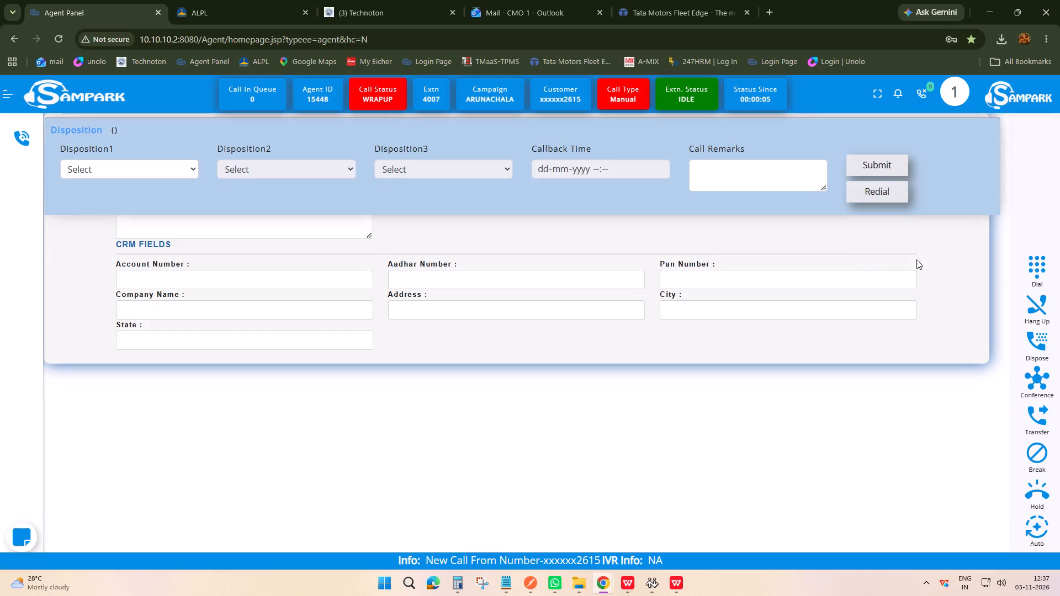
pyautogui.click(877, 187)
pyautogui.click(625, 135)
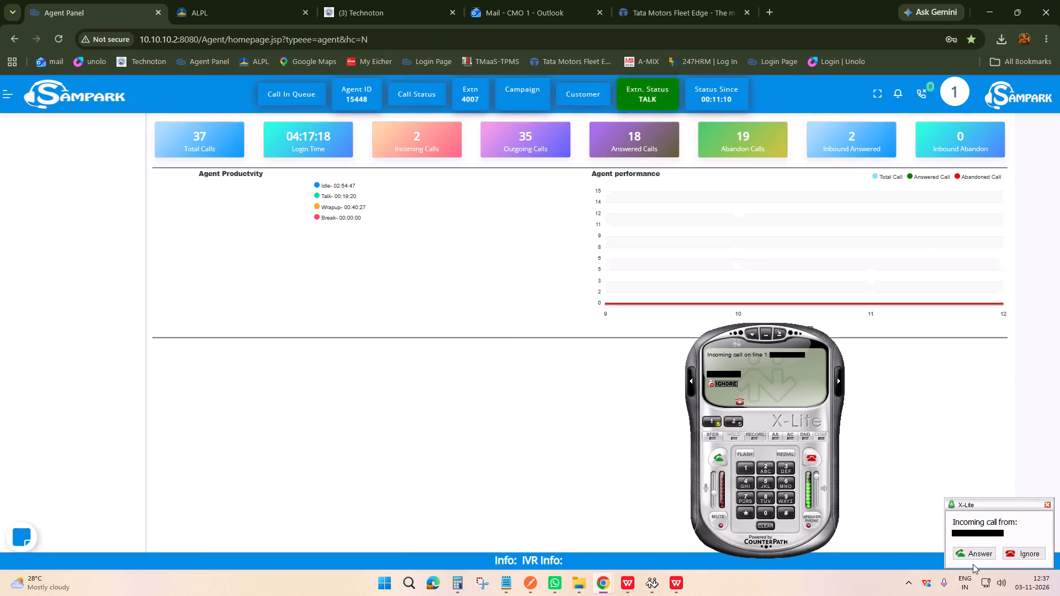
pyautogui.click(972, 553)
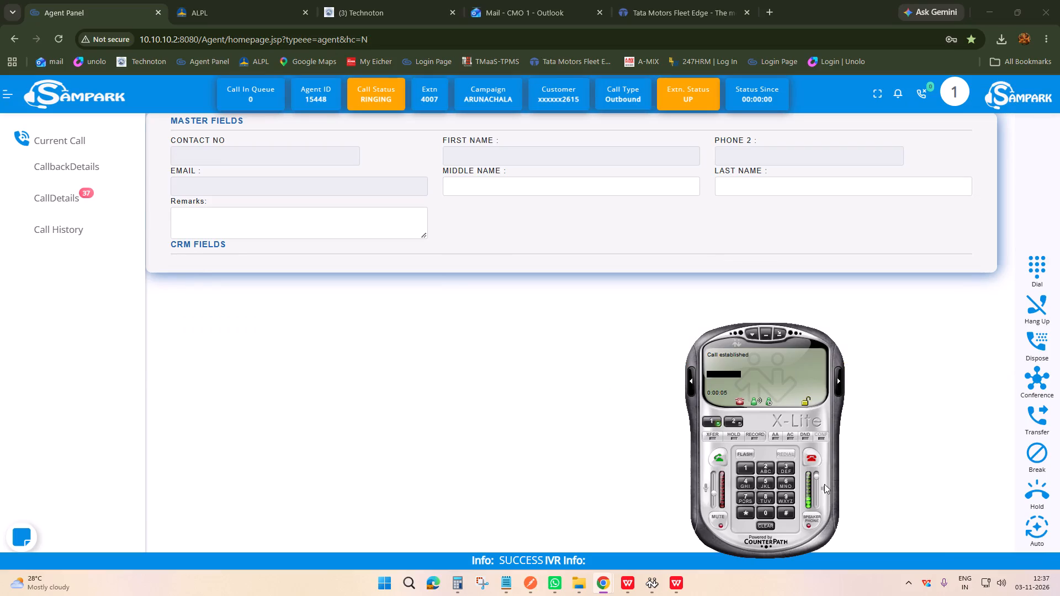
# Raise the X-Lite speaker volume to the top and set the system volume to 75, leaving it unmuted.
pyautogui.click(816, 483)
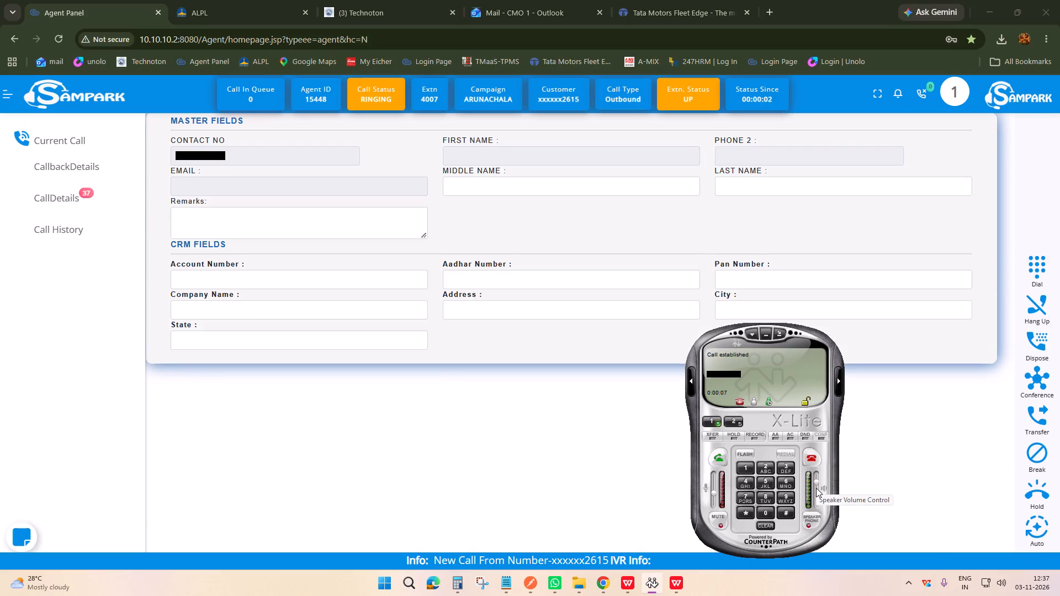
pyautogui.click(816, 487)
pyautogui.click(816, 482)
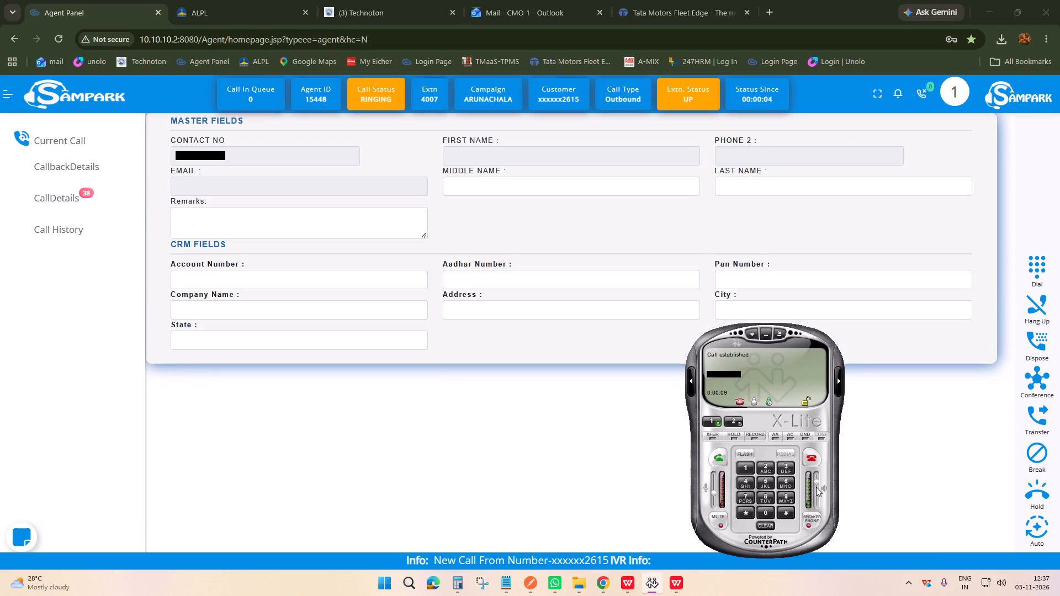
pyautogui.click(816, 487)
pyautogui.click(850, 475)
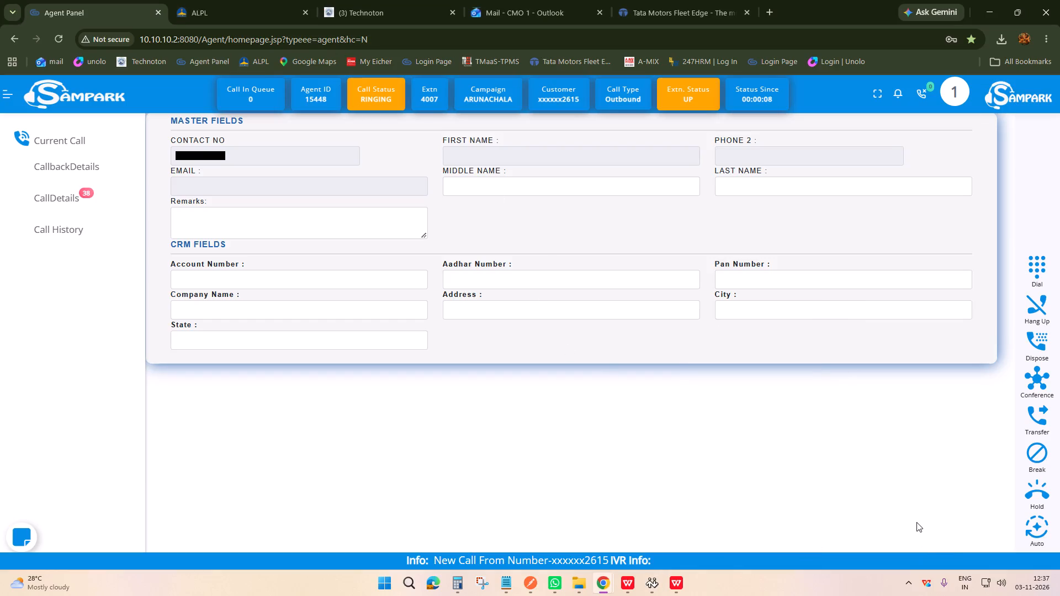
pyautogui.click(546, 546)
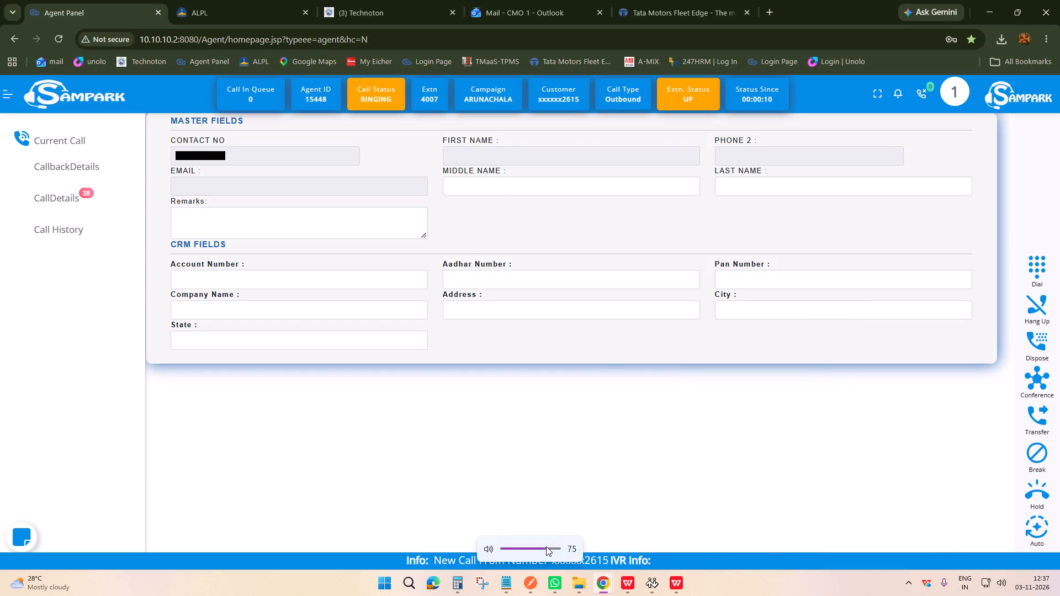
pyautogui.click(652, 585)
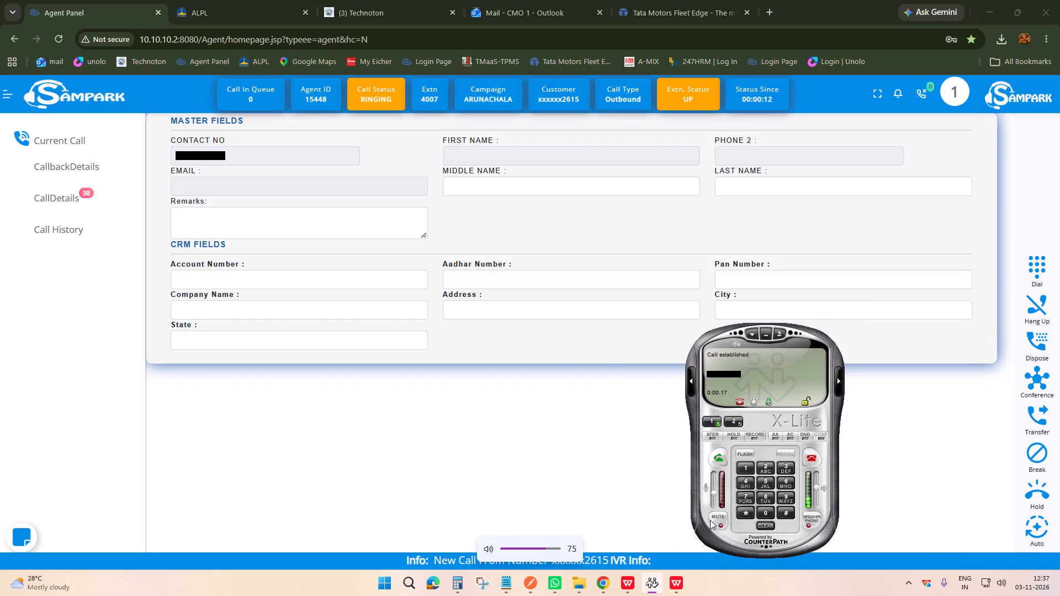
pyautogui.click(815, 474)
pyautogui.click(815, 474)
pyautogui.moveTo(816, 475); pyautogui.dragTo(815, 464)
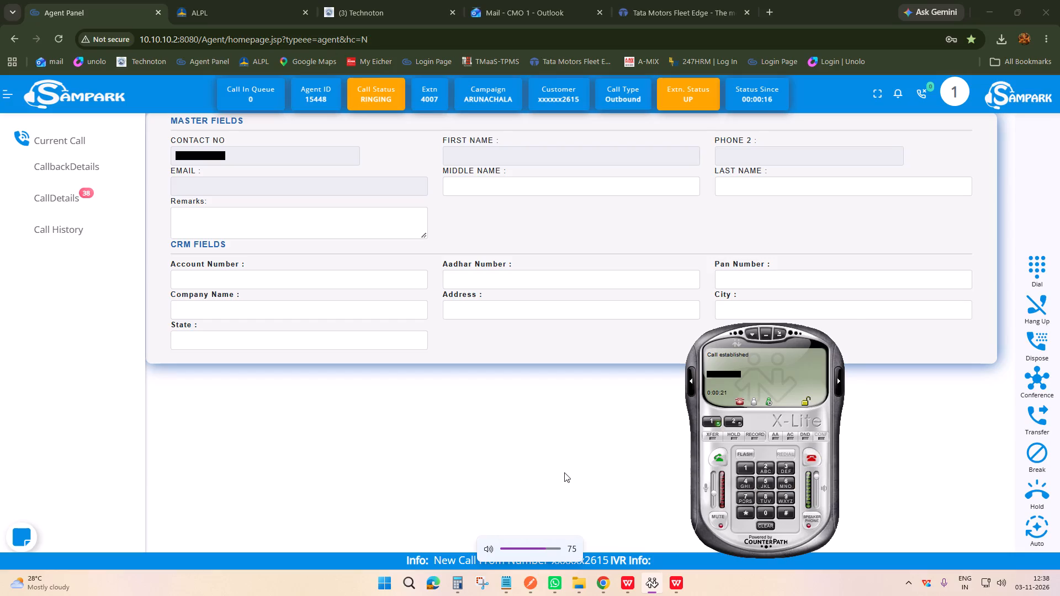
pyautogui.click(564, 472)
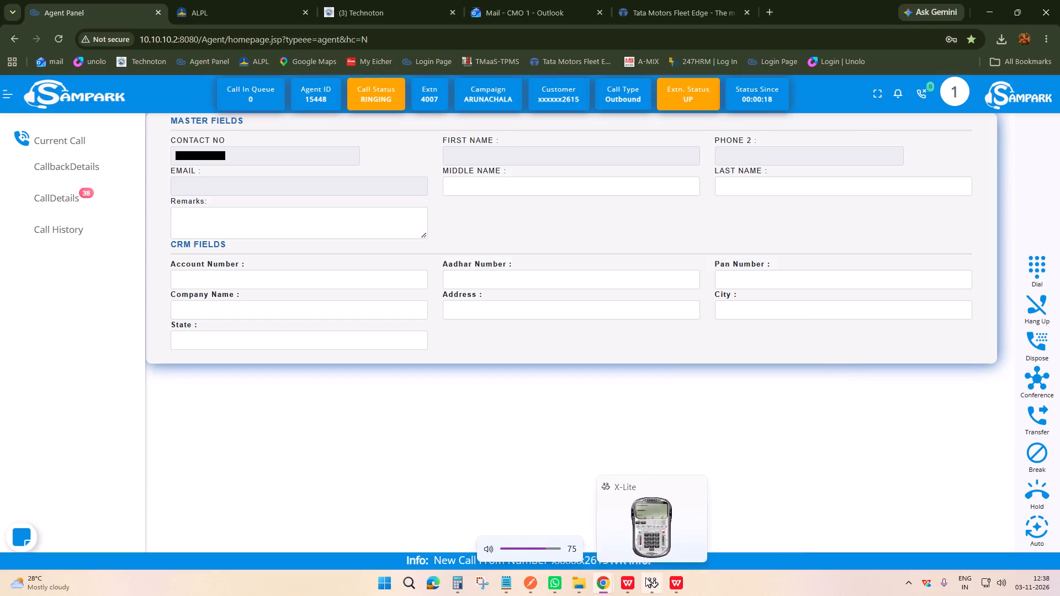
pyautogui.click(488, 551)
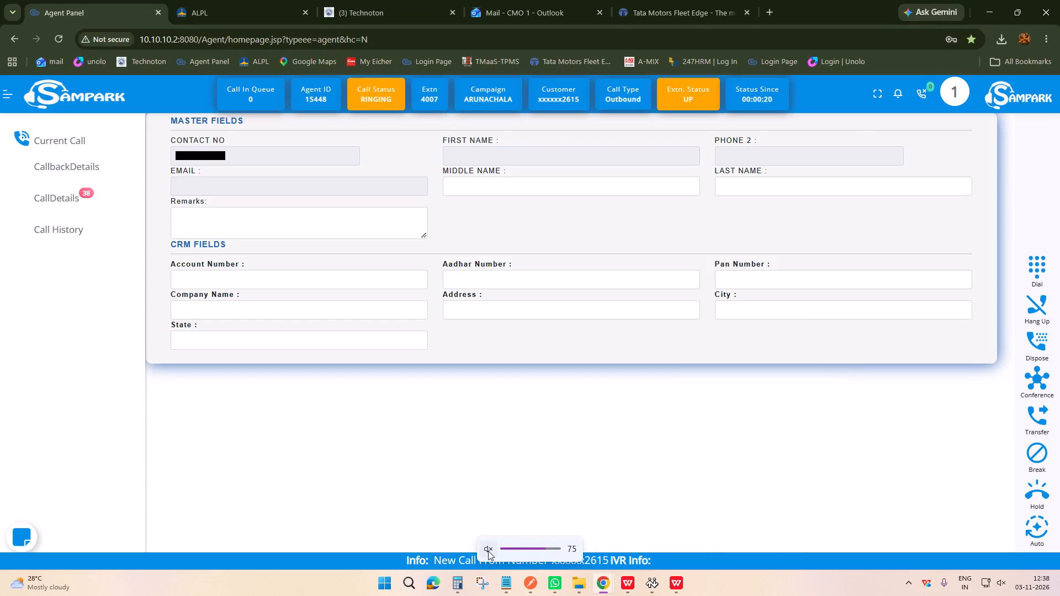
pyautogui.click(488, 551)
pyautogui.click(608, 399)
pyautogui.click(202, 0)
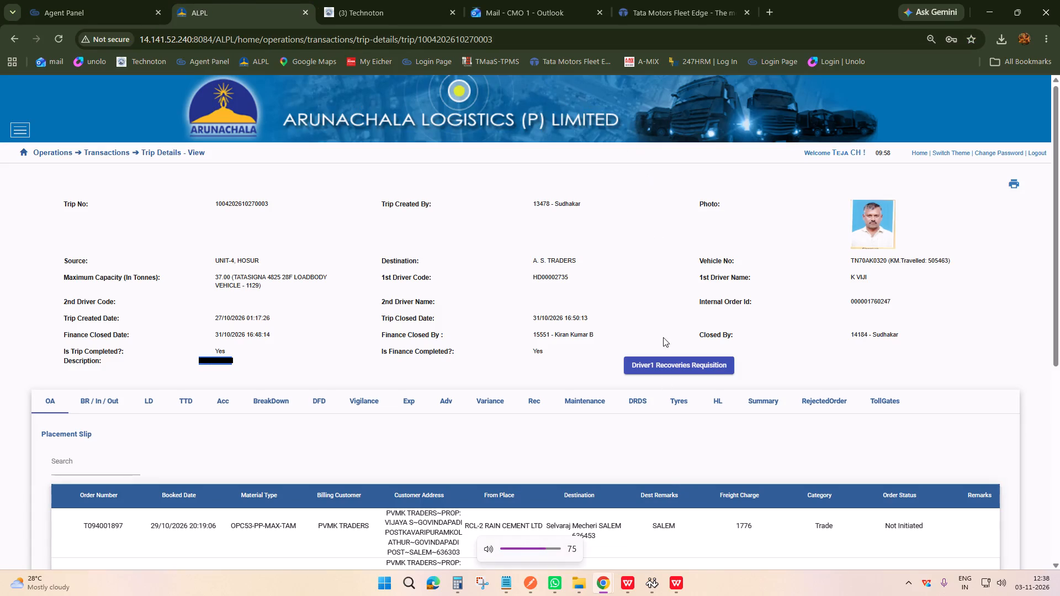
pyautogui.click(674, 584)
pyautogui.scroll(-5, 701, 421)
pyautogui.moveTo(1025, 488); pyautogui.dragTo(1025, 516)
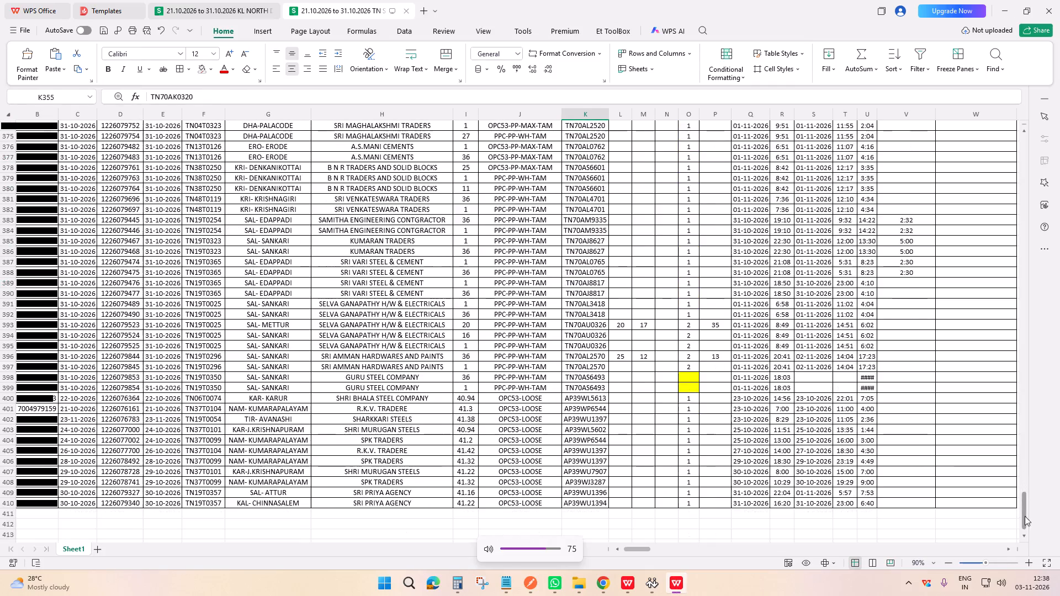
pyautogui.moveTo(1025, 516); pyautogui.dragTo(1026, 524)
pyautogui.click(600, 375)
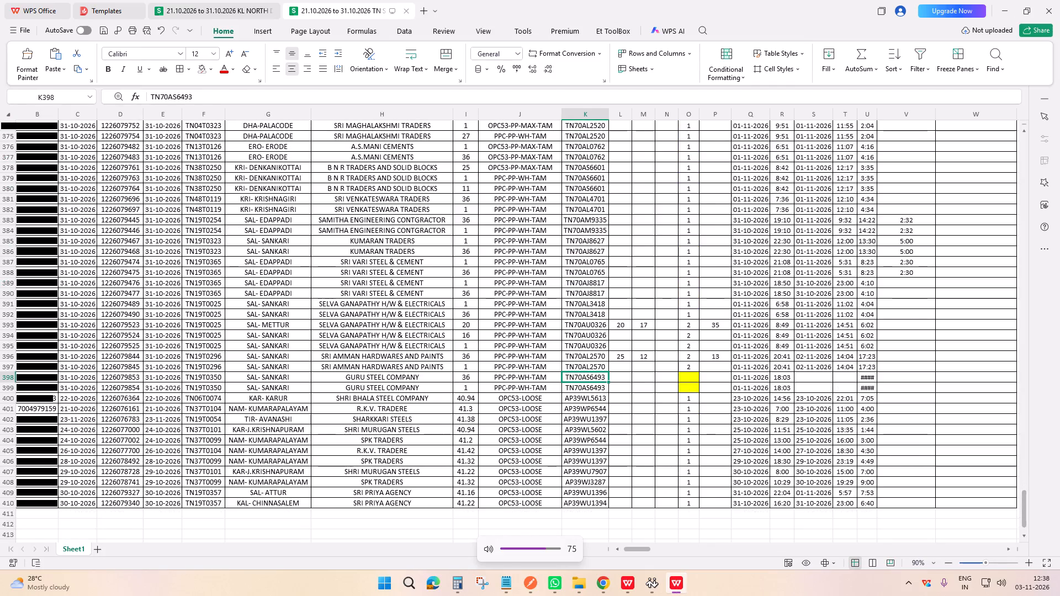
pyautogui.hotkey('ctrl', 'c')
pyautogui.click(1002, 1)
pyautogui.click(400, 0)
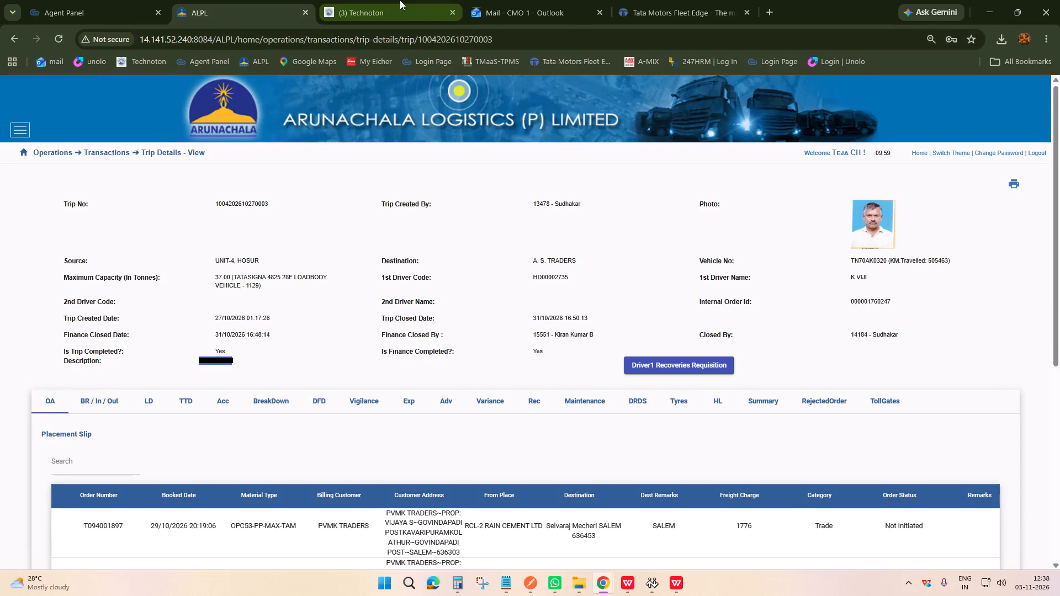
pyautogui.click(191, 134)
pyautogui.hotkey('ctrl', 'v')
pyautogui.click(200, 143)
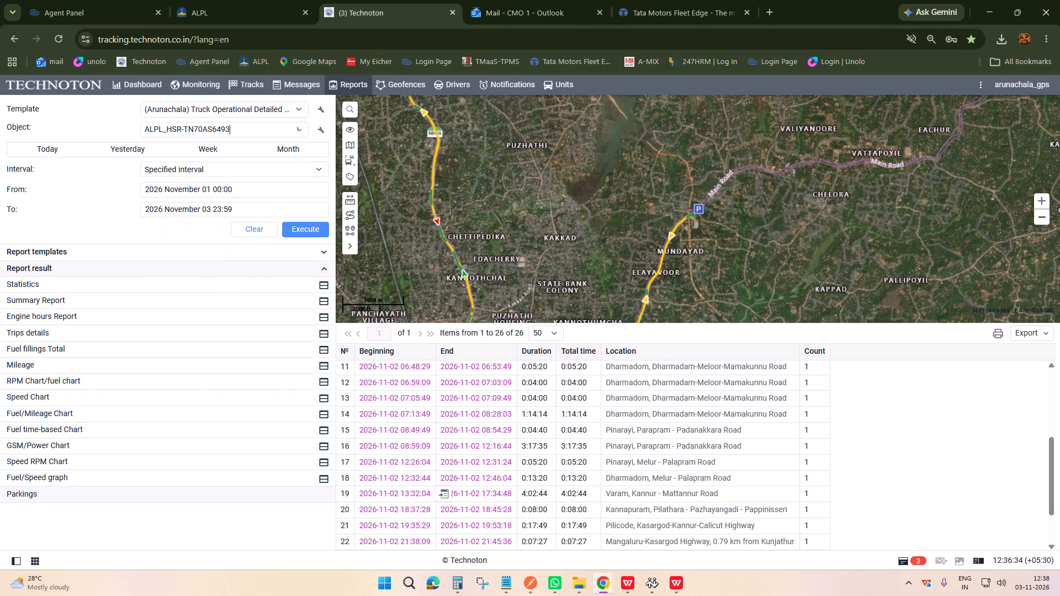
pyautogui.click(301, 234)
pyautogui.click(674, 577)
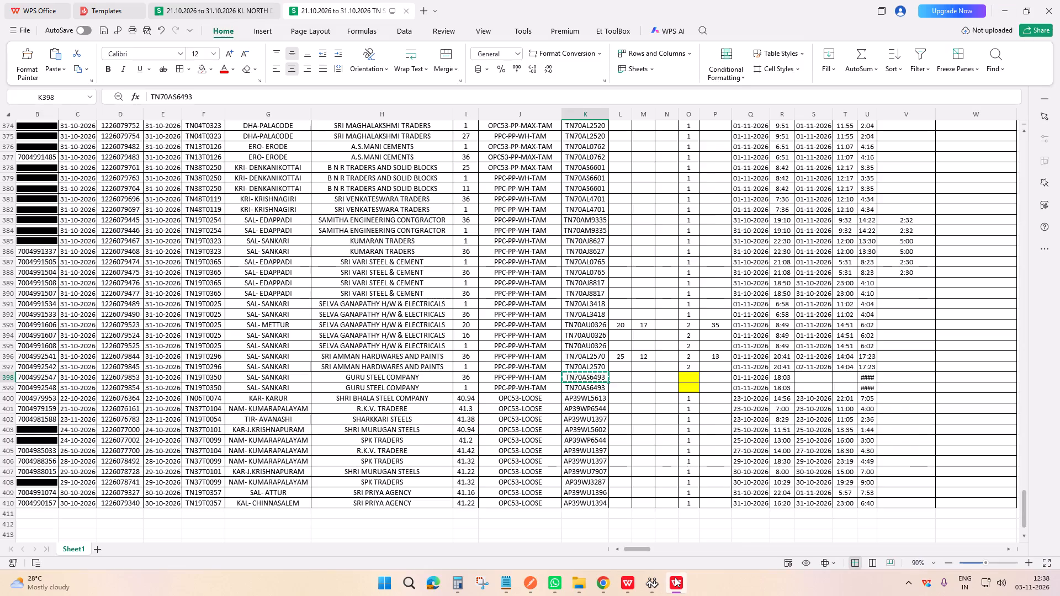
pyautogui.click(676, 577)
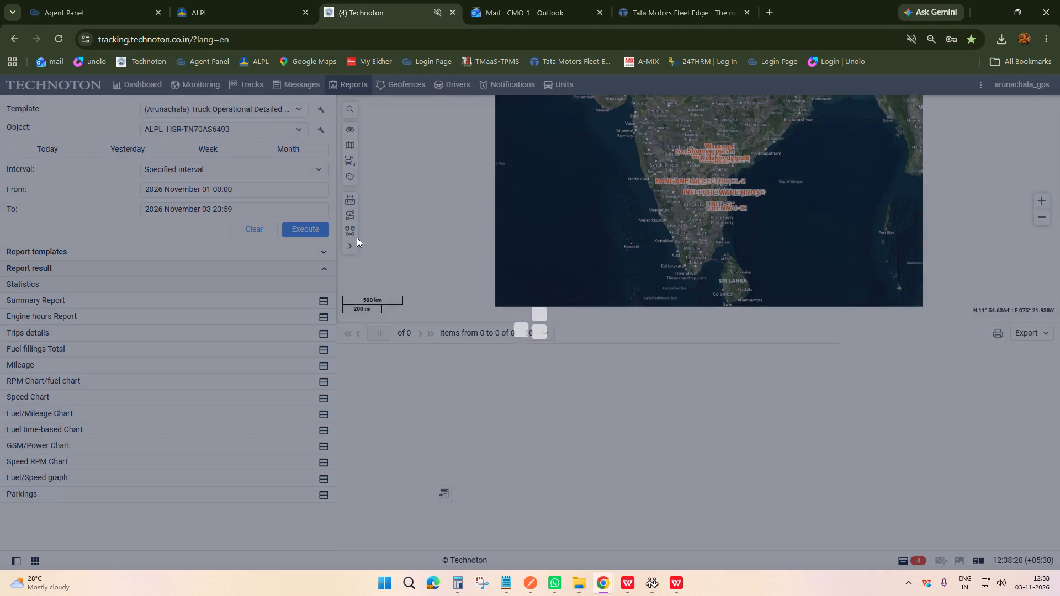
pyautogui.doubleClick(86, 496)
pyautogui.doubleClick(93, 489)
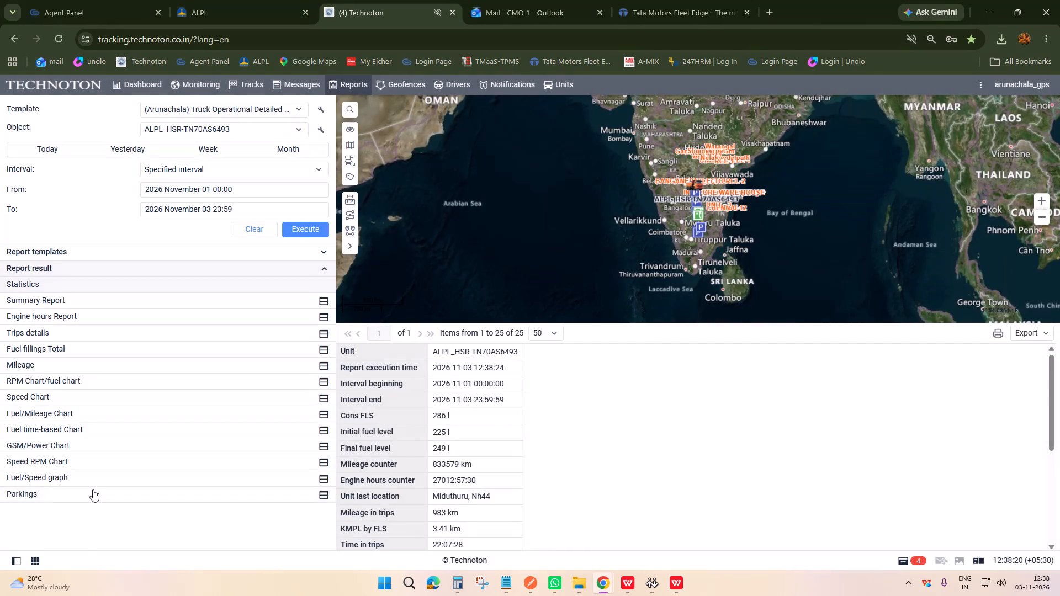
pyautogui.scroll(-2, 549, 457)
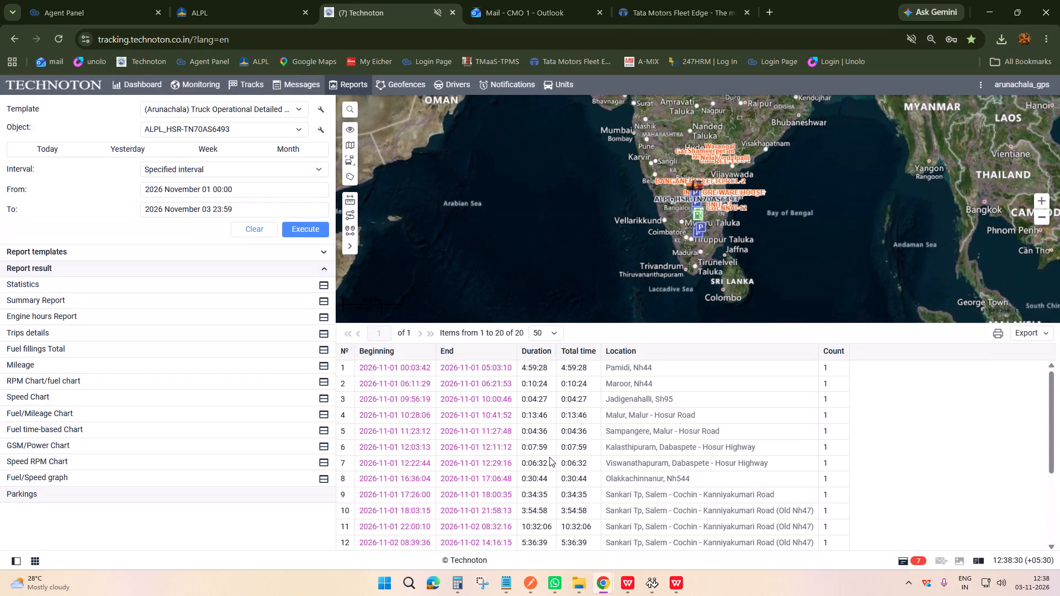
pyautogui.scroll(-1, 549, 457)
pyautogui.click(637, 448)
pyautogui.scroll(3, 728, 177)
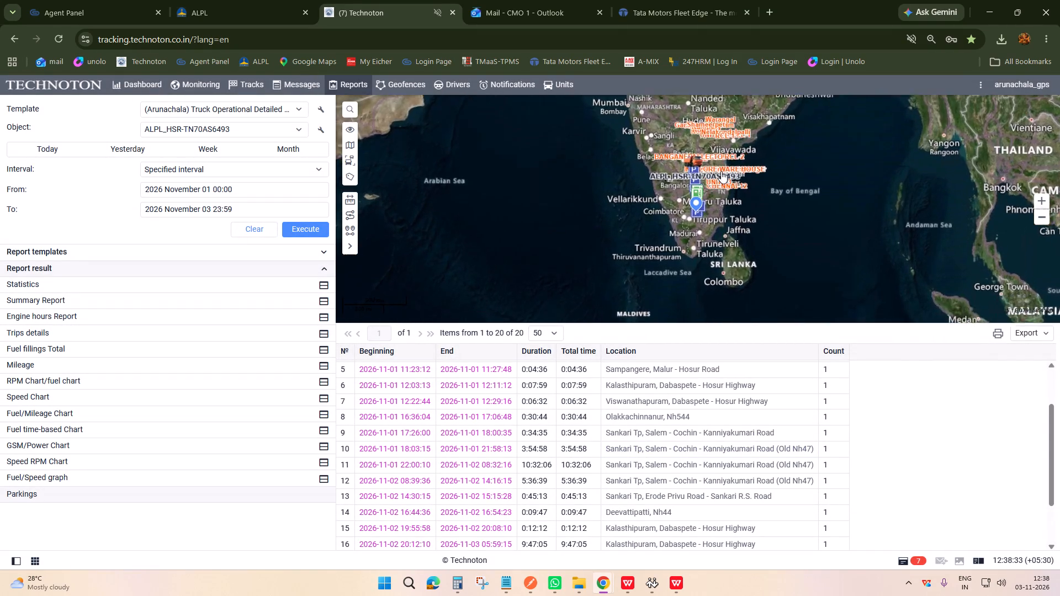
pyautogui.scroll(7, 685, 200)
pyautogui.moveTo(662, 283); pyautogui.dragTo(658, 229)
pyautogui.scroll(5, 644, 233)
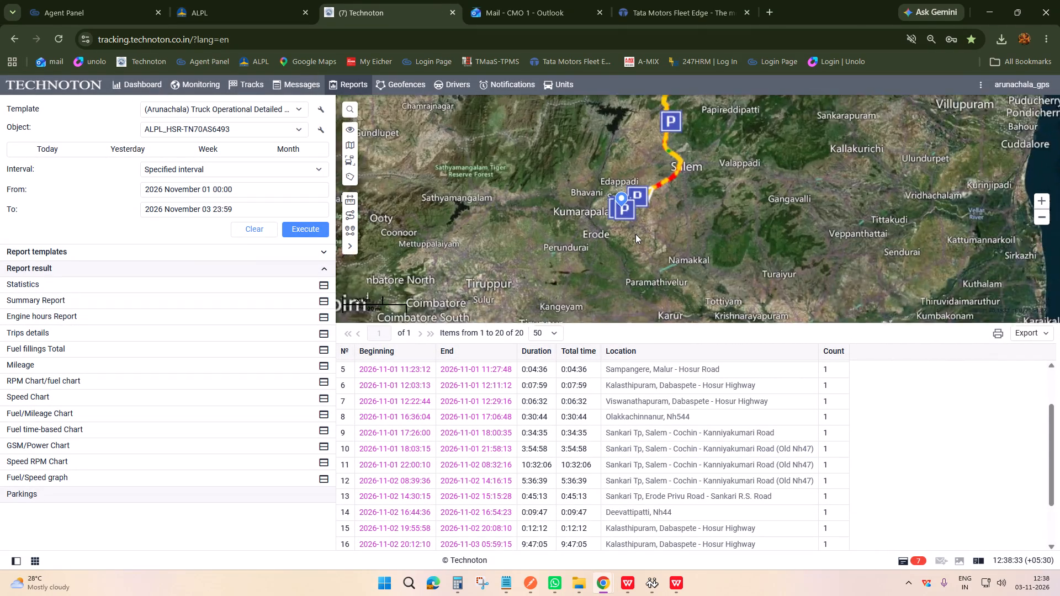
pyautogui.click(623, 461)
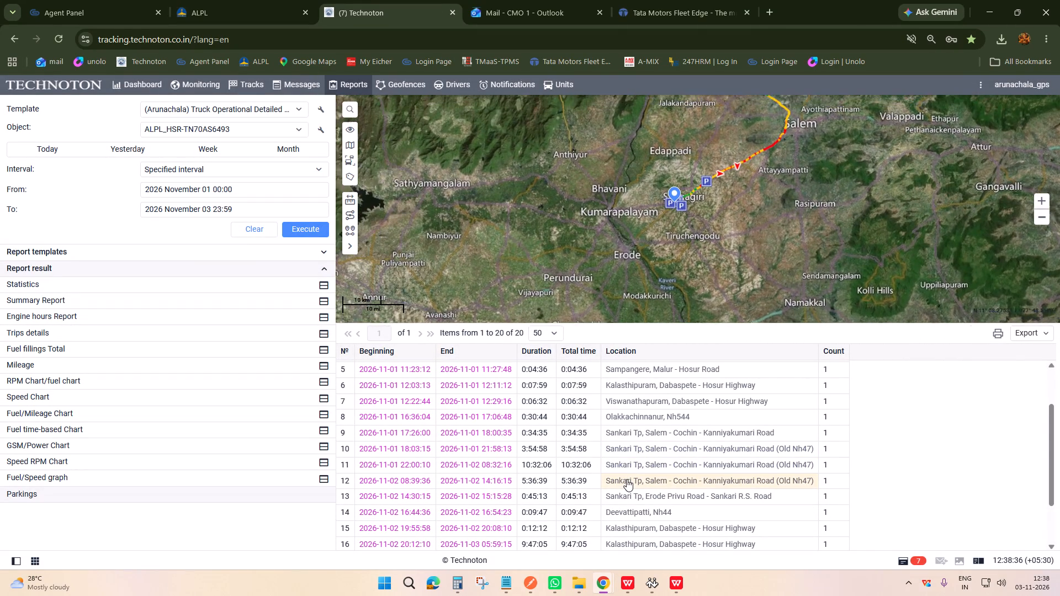
pyautogui.click(627, 480)
pyautogui.click(622, 497)
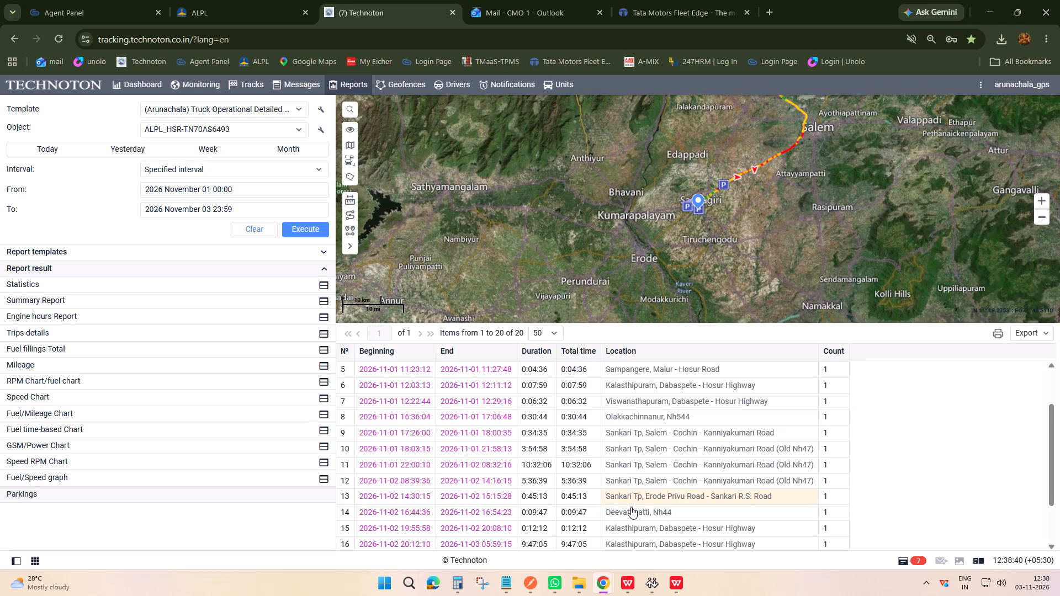
pyautogui.click(646, 513)
pyautogui.click(636, 496)
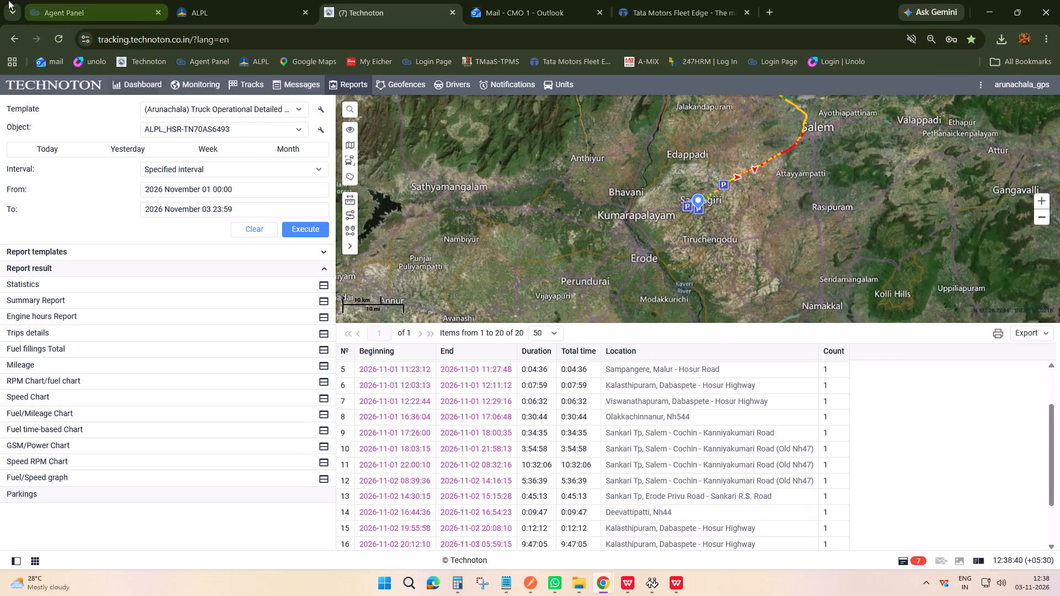
# Hang up the ringing customer call in the Agent Panel and set Disposition1 to Not Contacted.
pyautogui.click(55, 0)
pyautogui.click(1038, 311)
pyautogui.click(1040, 343)
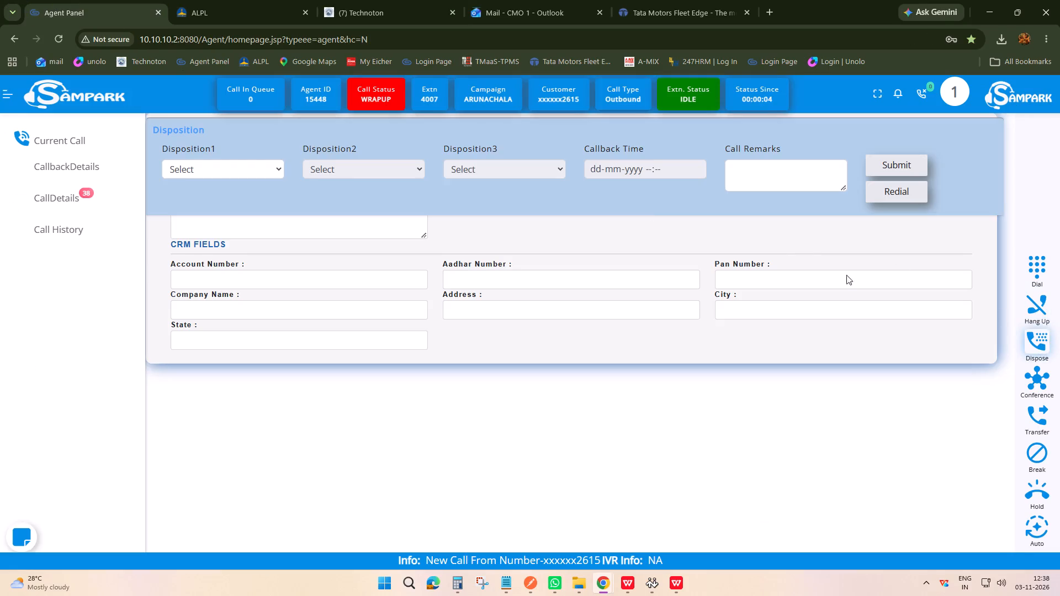
pyautogui.click(275, 163)
pyautogui.click(218, 231)
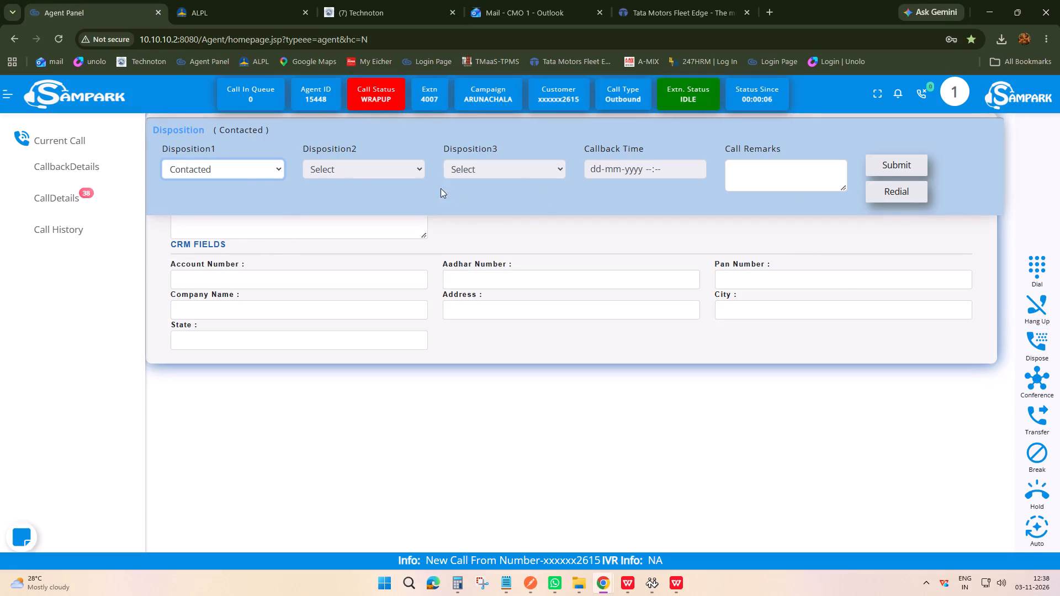
pyautogui.click(245, 168)
pyautogui.click(231, 245)
# Redial the customer again and answer the incoming call in X-Lite.
pyautogui.click(903, 192)
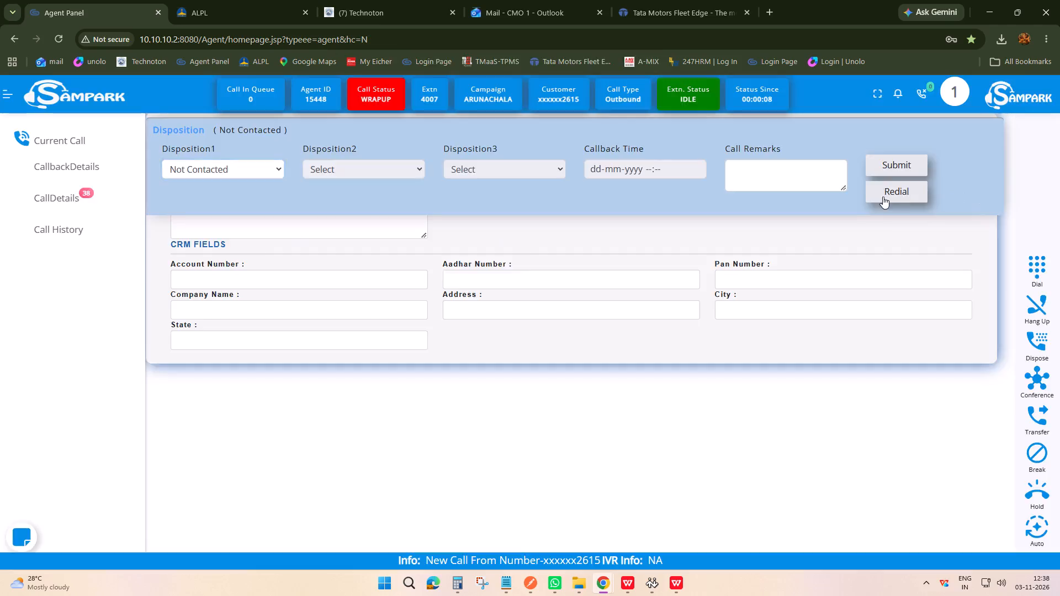
pyautogui.click(644, 126)
pyautogui.click(972, 539)
pyautogui.click(976, 552)
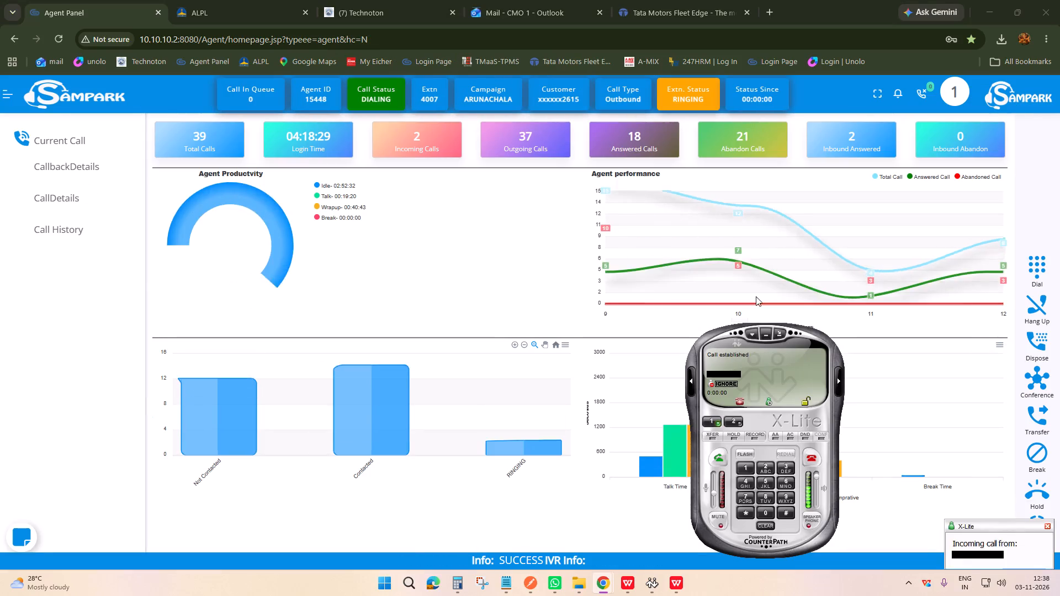
pyautogui.click(712, 0)
pyautogui.click(330, 0)
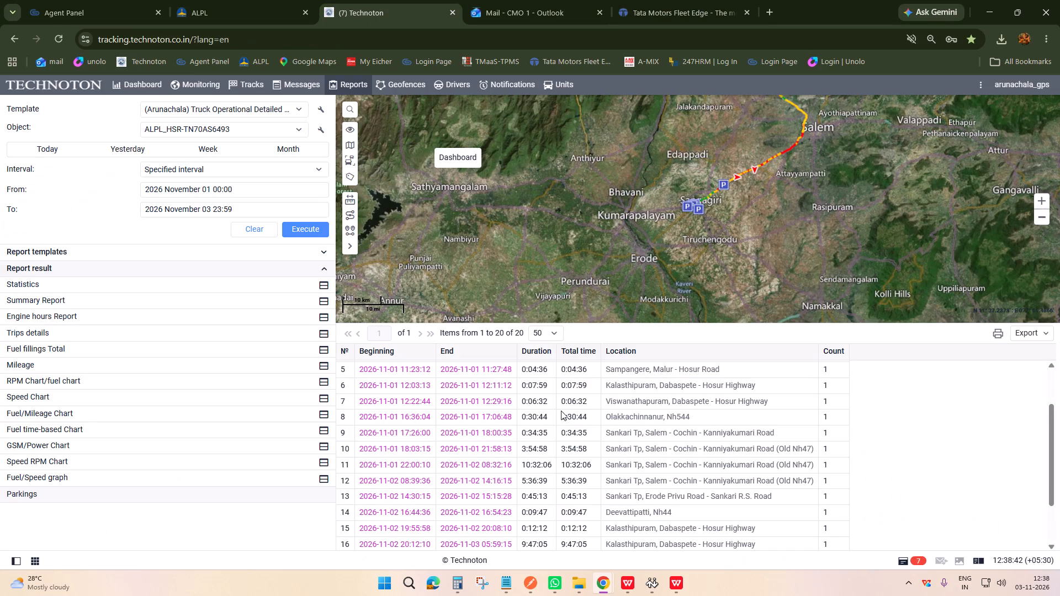
pyautogui.click(629, 493)
pyautogui.scroll(2, 703, 207)
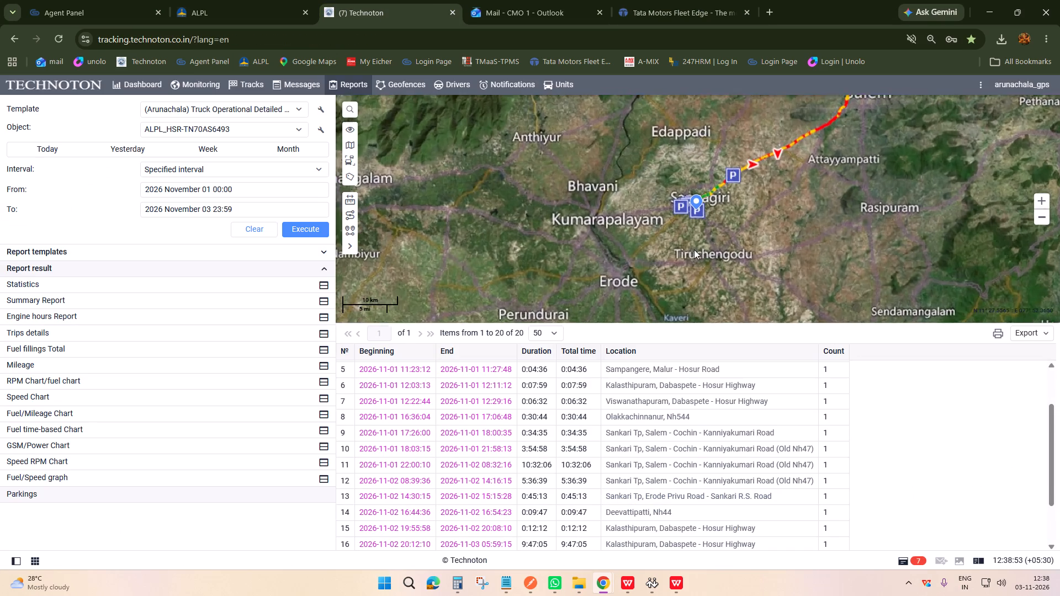
pyautogui.click(402, 518)
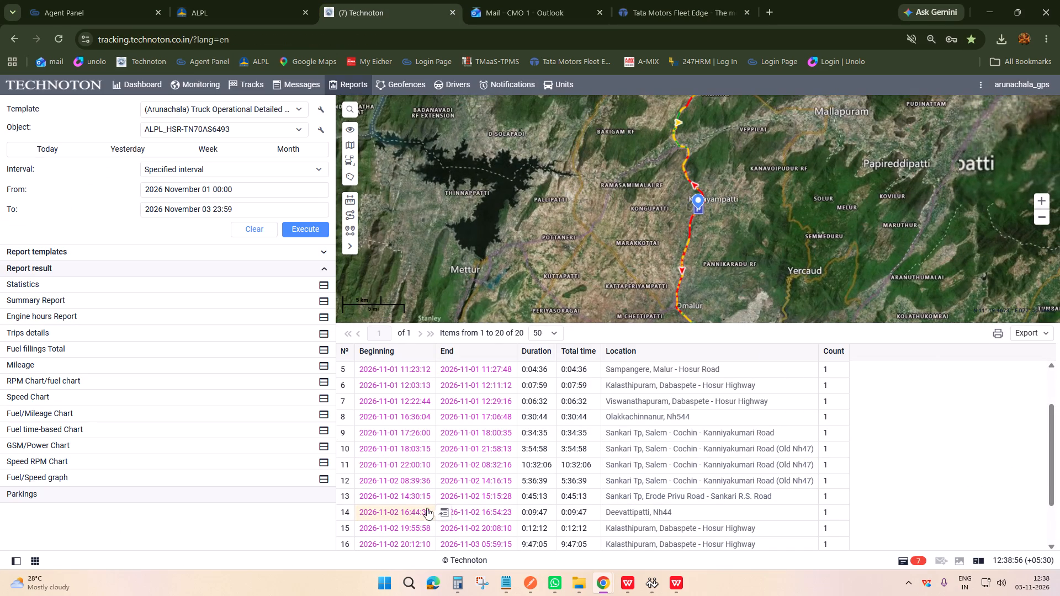
pyautogui.click(484, 492)
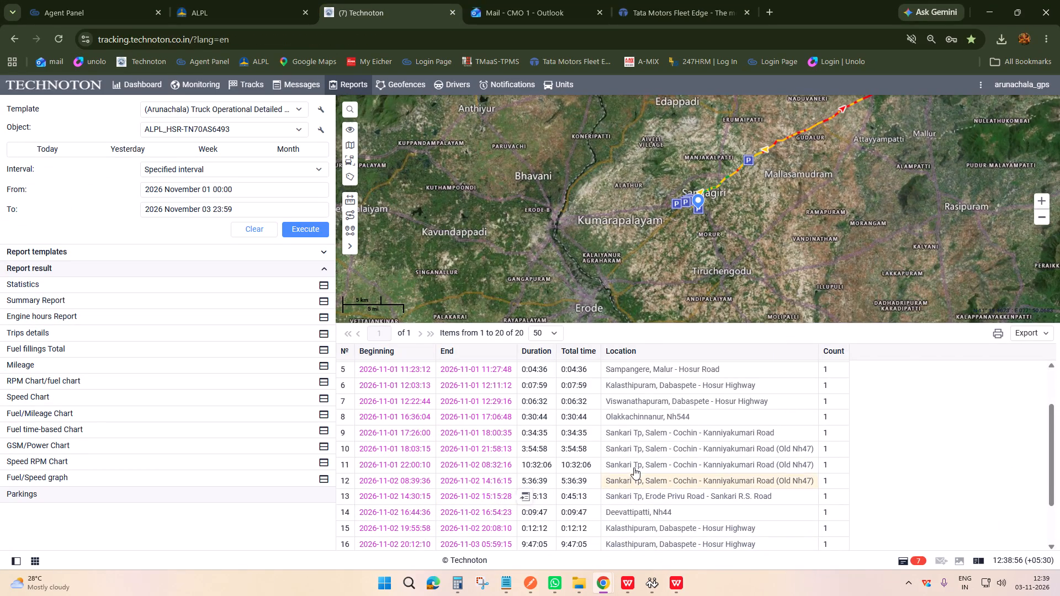
pyautogui.click(627, 430)
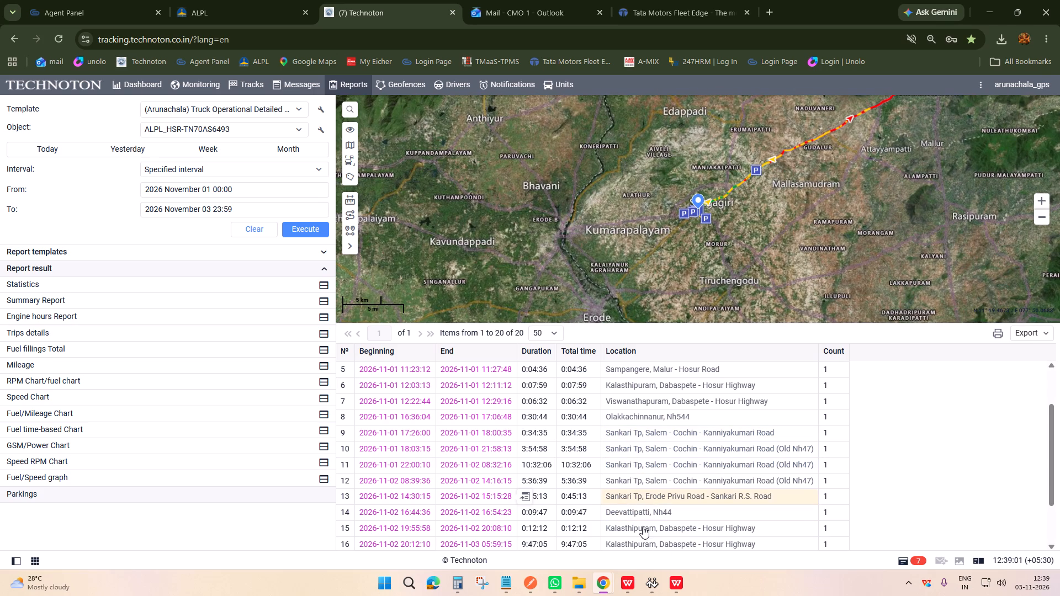
# In the TN SOUTH sheet, enter 02-11-2026 and 14:45 in columns S and T of the first GURU STEEL COMPANY row.
pyautogui.click(675, 583)
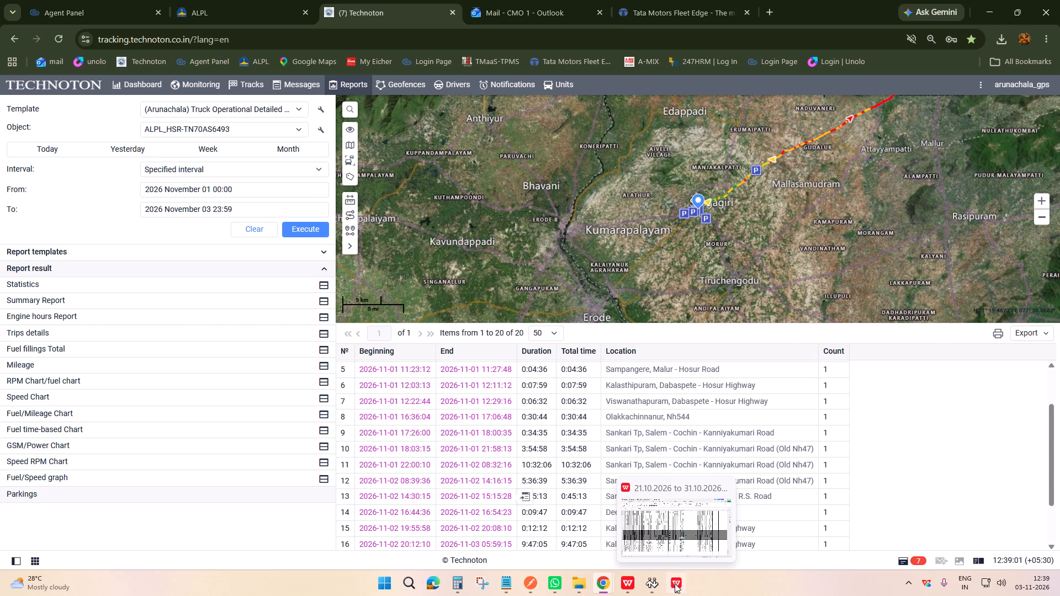
pyautogui.click(813, 377)
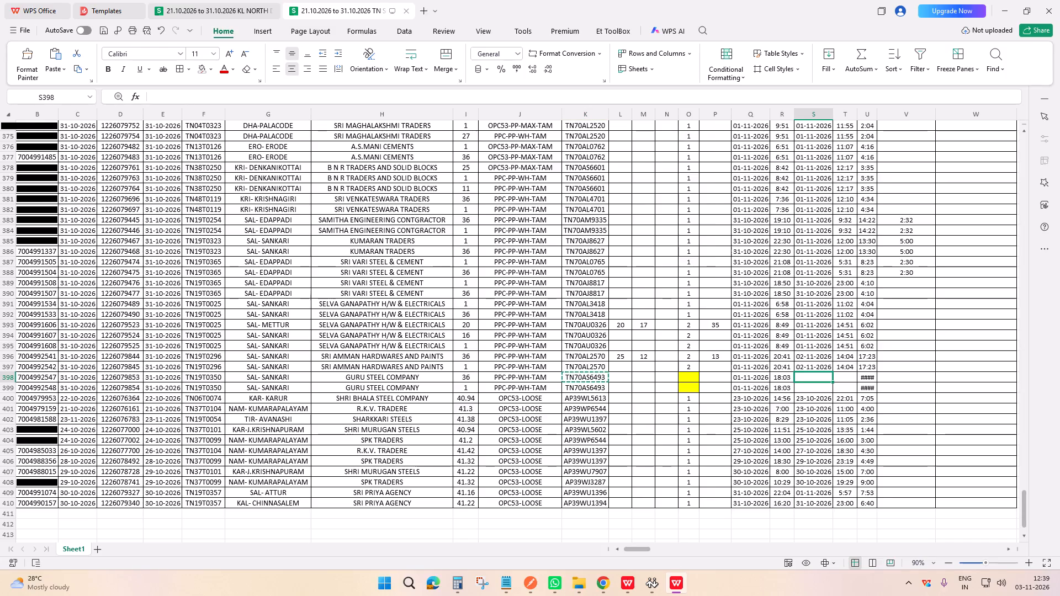
pyautogui.write('02')
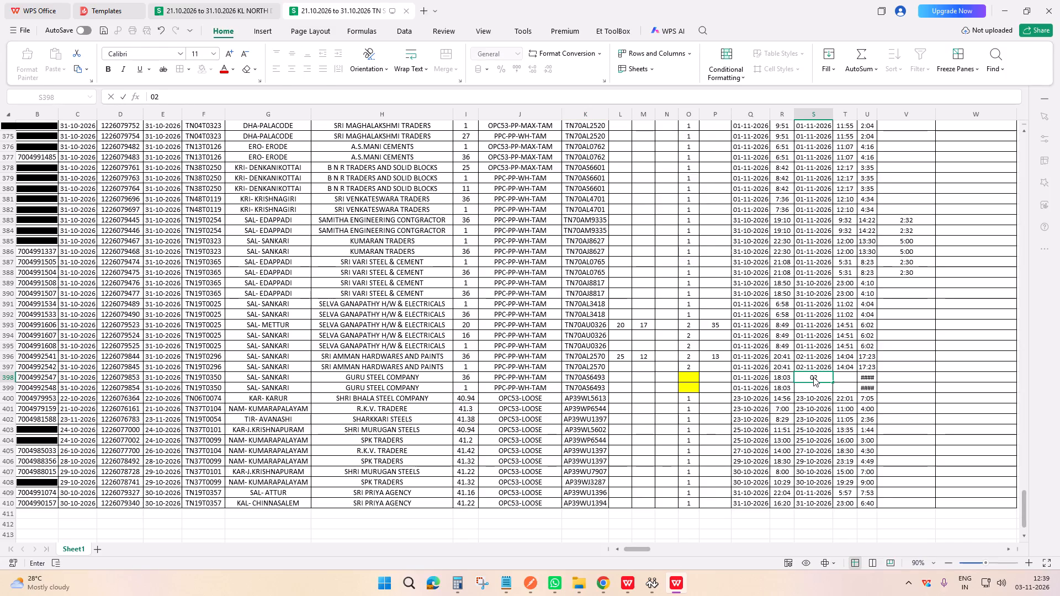
pyautogui.write('-11-2026')
pyautogui.press('Right')
pyautogui.write('14:45')
# Switch to the Agent Panel and check the status of the current outbound call.
pyautogui.click(672, 583)
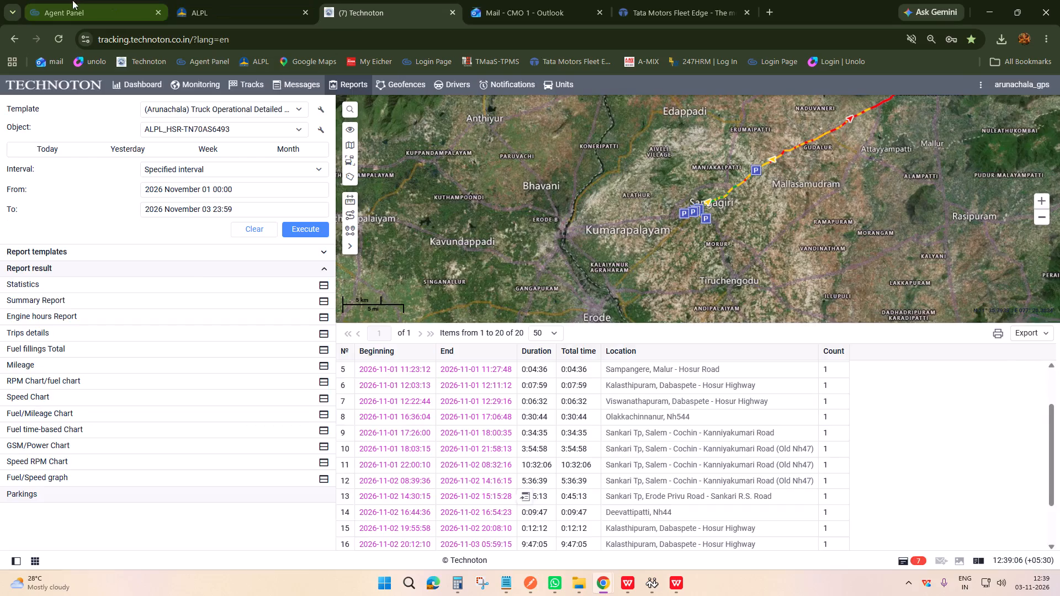
pyautogui.click(66, 0)
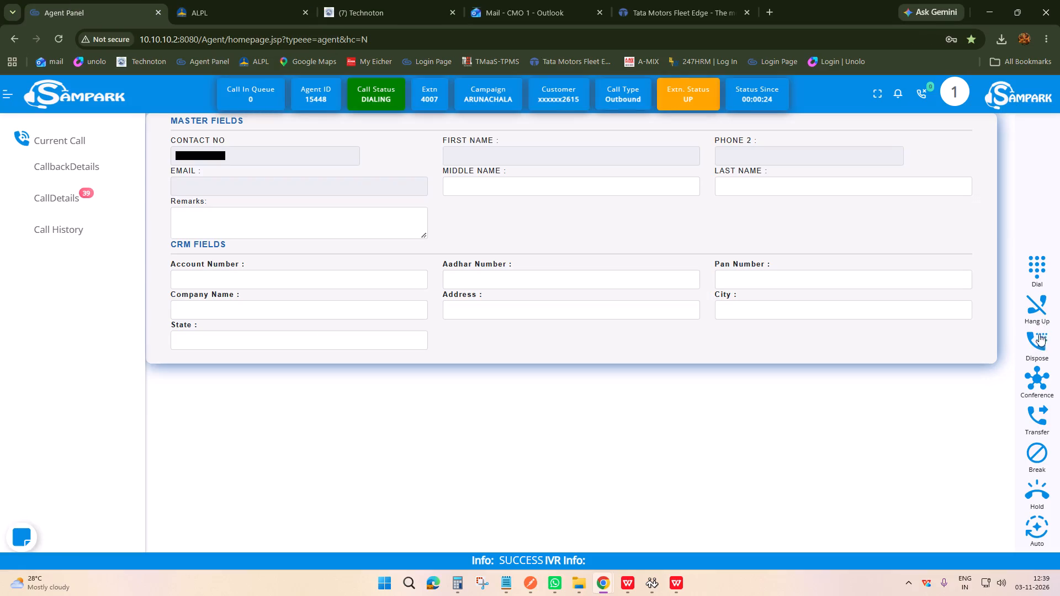
# Back in the TN SOUTH sheet, fill the 02-11-2026 date and 14:45 time down to the second GURU STEEL COMPANY row.
pyautogui.click(683, 581)
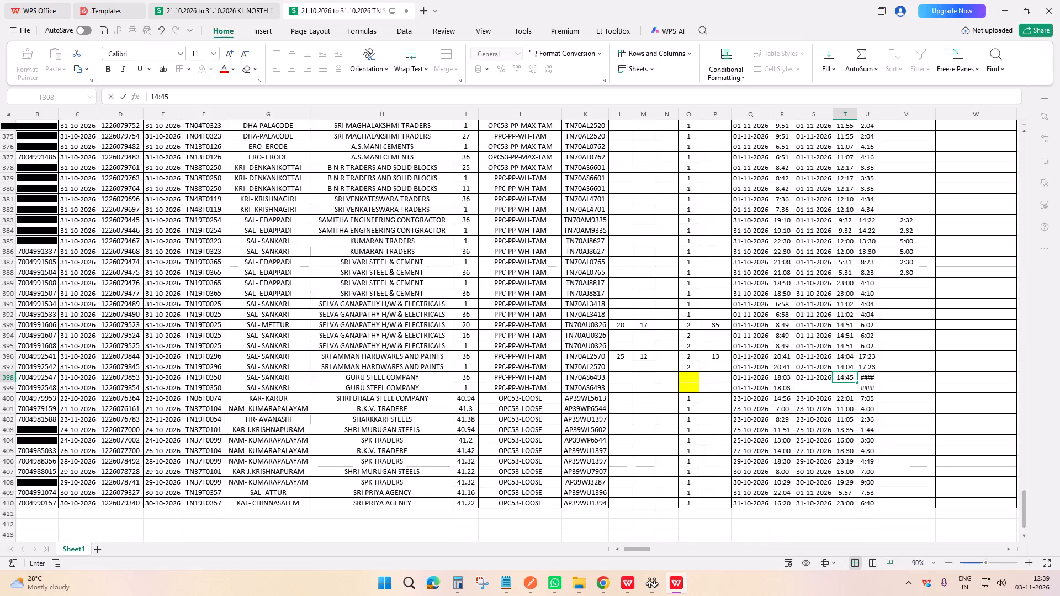
pyautogui.moveTo(815, 379); pyautogui.dragTo(842, 388)
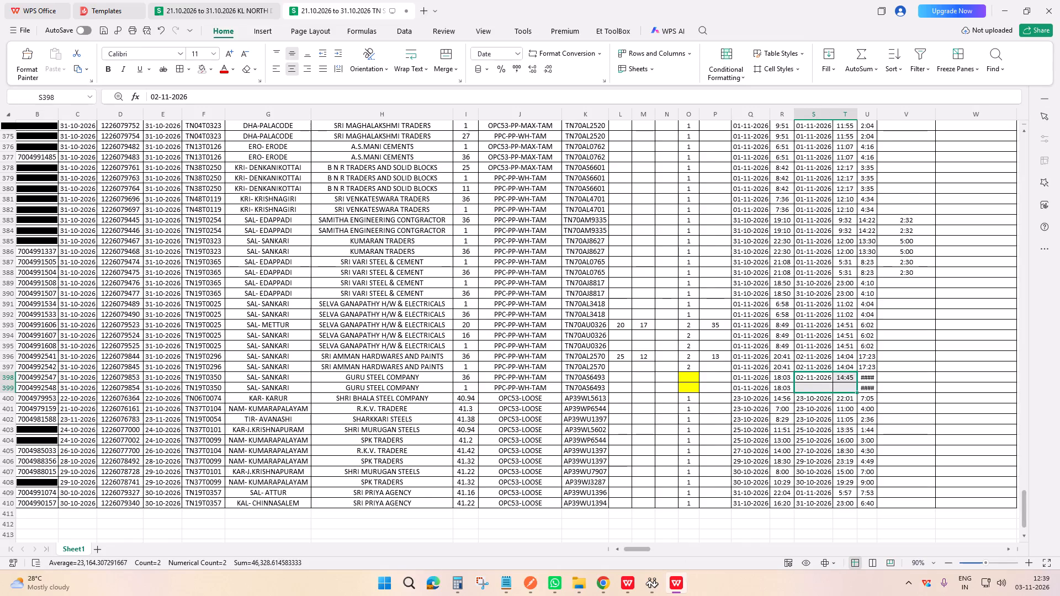
pyautogui.hotkey('ctrl', 'd')
pyautogui.click(729, 382)
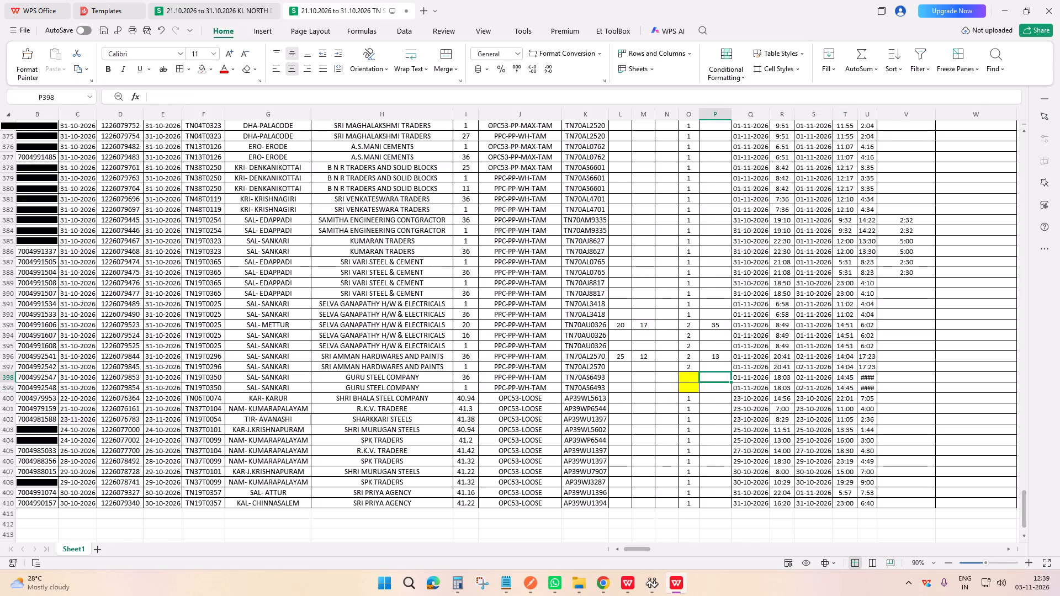
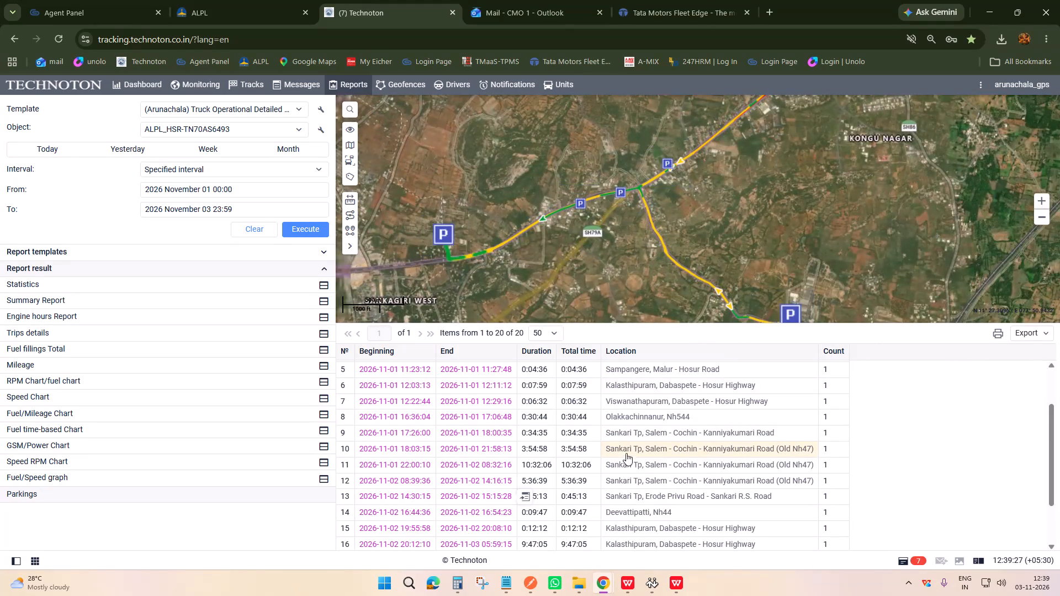
pyautogui.click(628, 446)
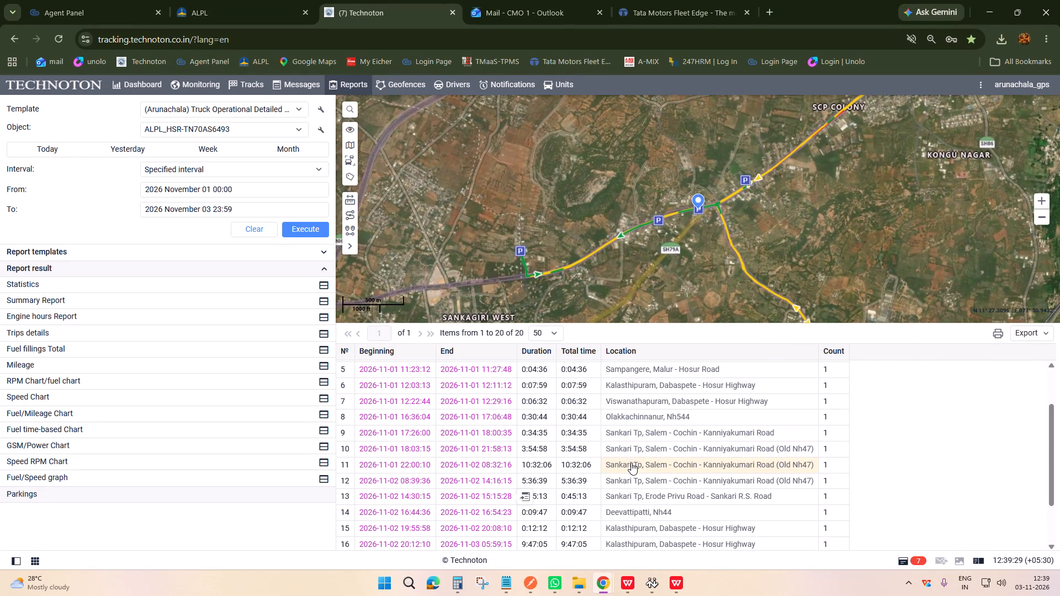
pyautogui.click(631, 462)
pyautogui.click(632, 482)
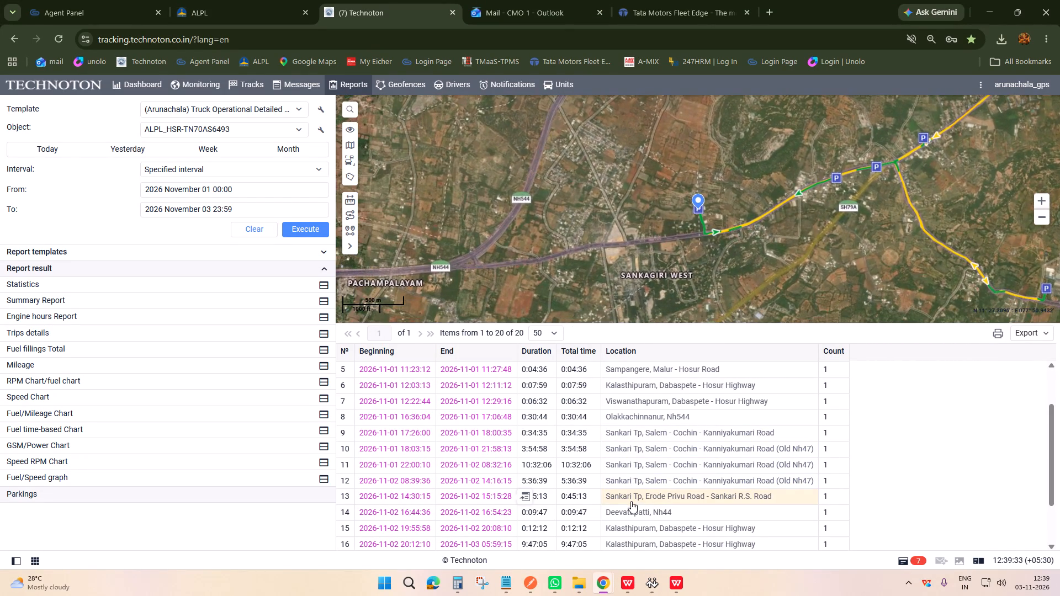
pyautogui.click(631, 501)
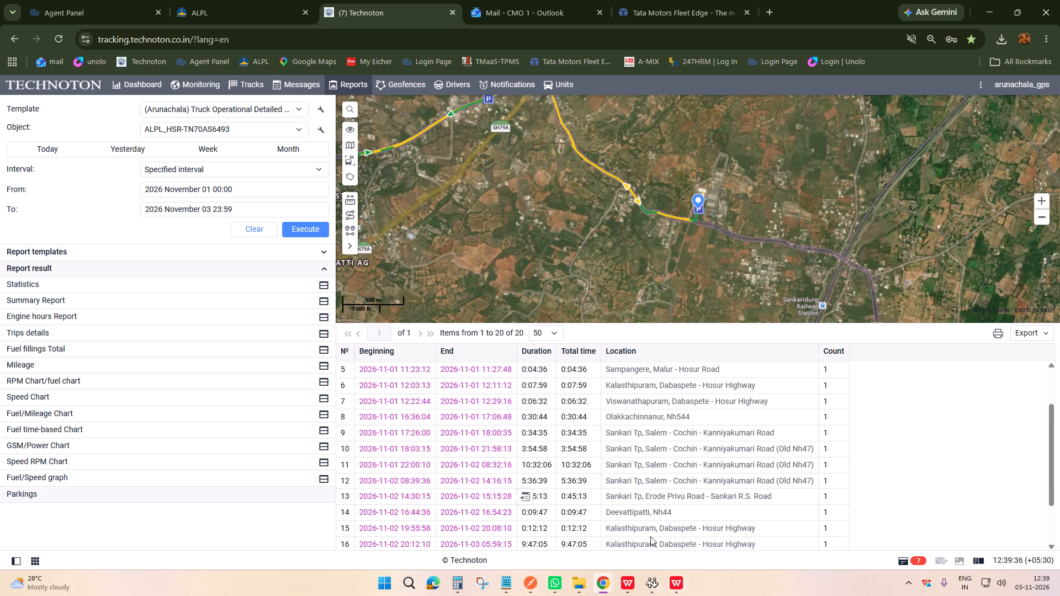
# In the TN SOUTH sheet, fill the value 2 down column O to both GURU STEEL COMPANY rows and highlight those two cells yellow.
pyautogui.click(676, 583)
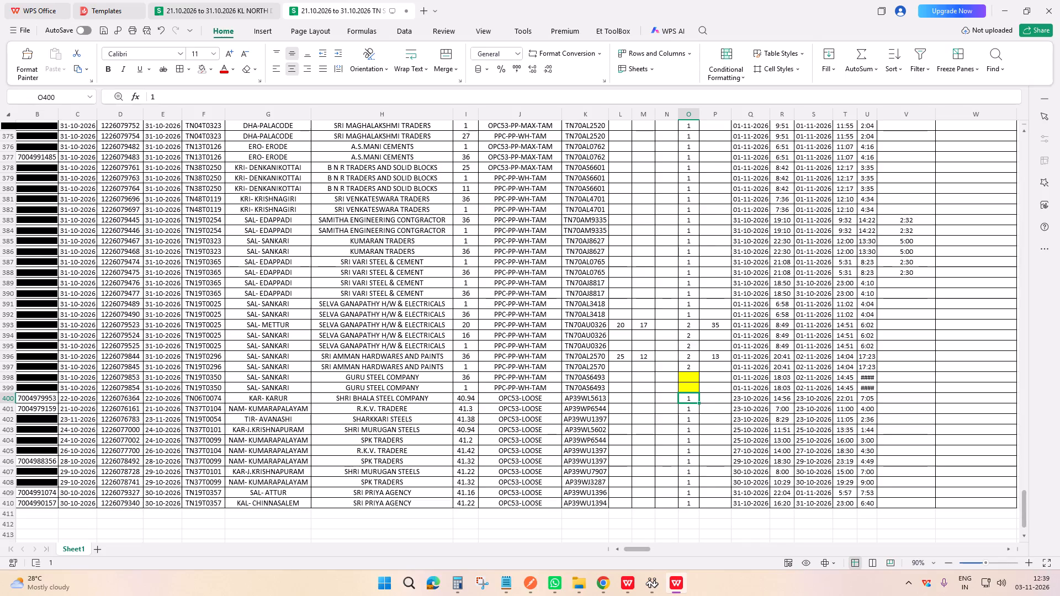
pyautogui.moveTo(691, 363); pyautogui.dragTo(691, 385)
pyautogui.hotkey('ctrl', 'd')
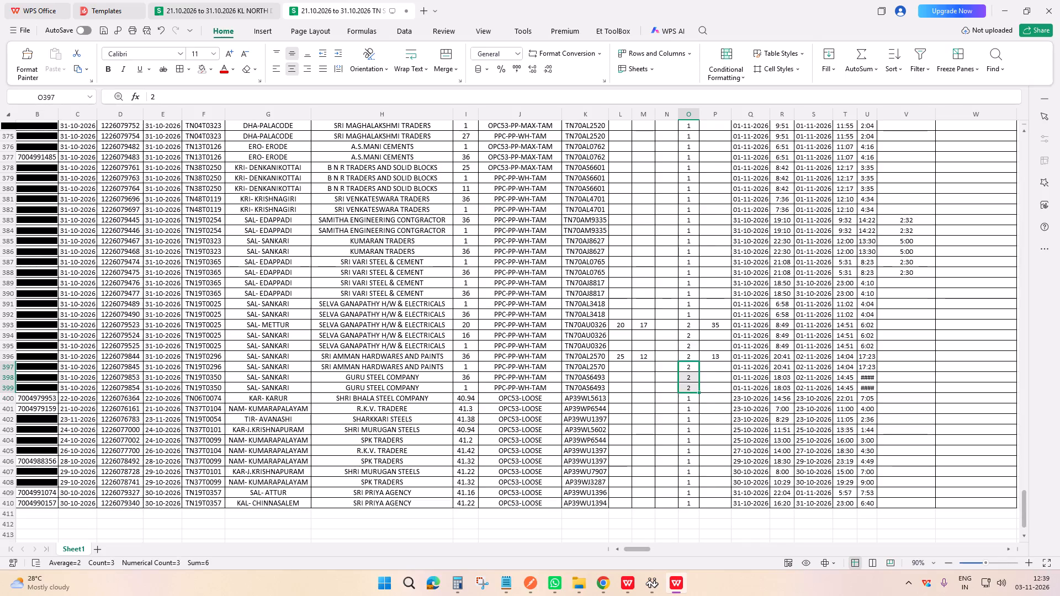
pyautogui.click(690, 380)
pyautogui.moveTo(690, 377); pyautogui.dragTo(690, 386)
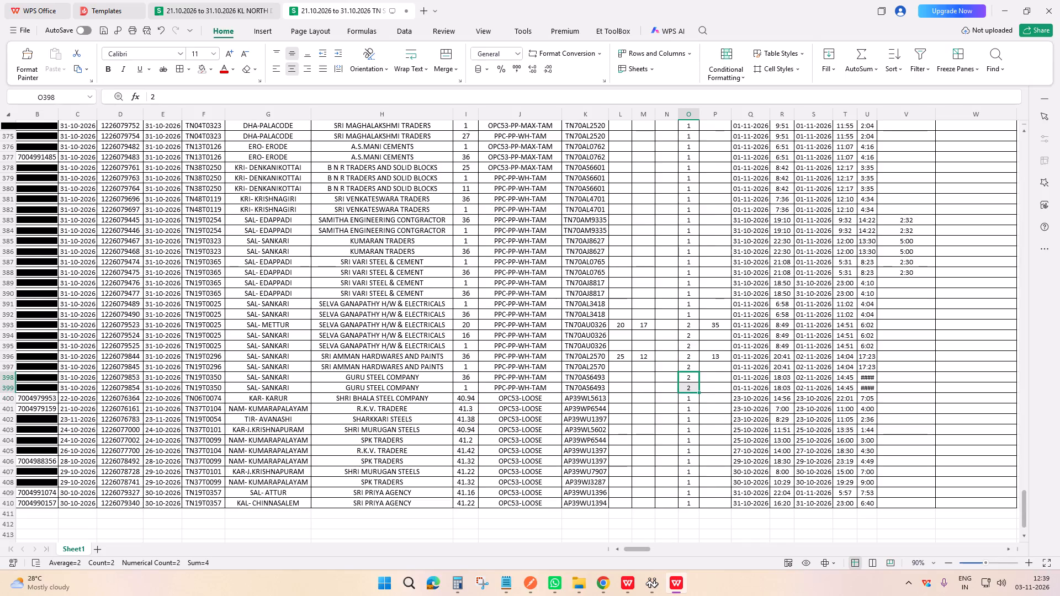
pyautogui.click(215, 68)
pyautogui.click(233, 174)
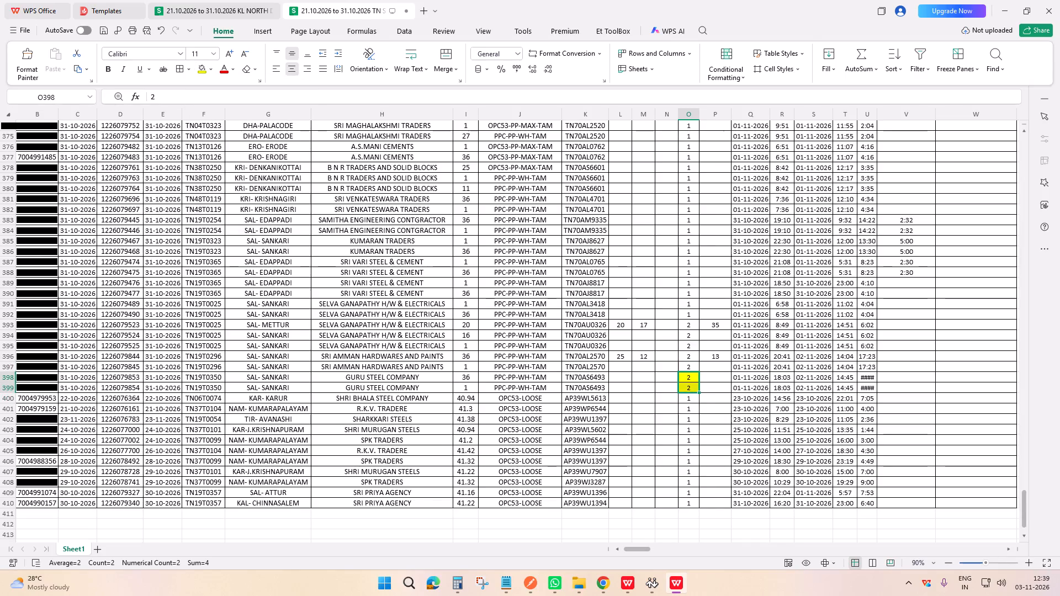
pyautogui.scroll(4, 613, 301)
pyautogui.scroll(6, 674, 304)
pyautogui.scroll(-9, 696, 270)
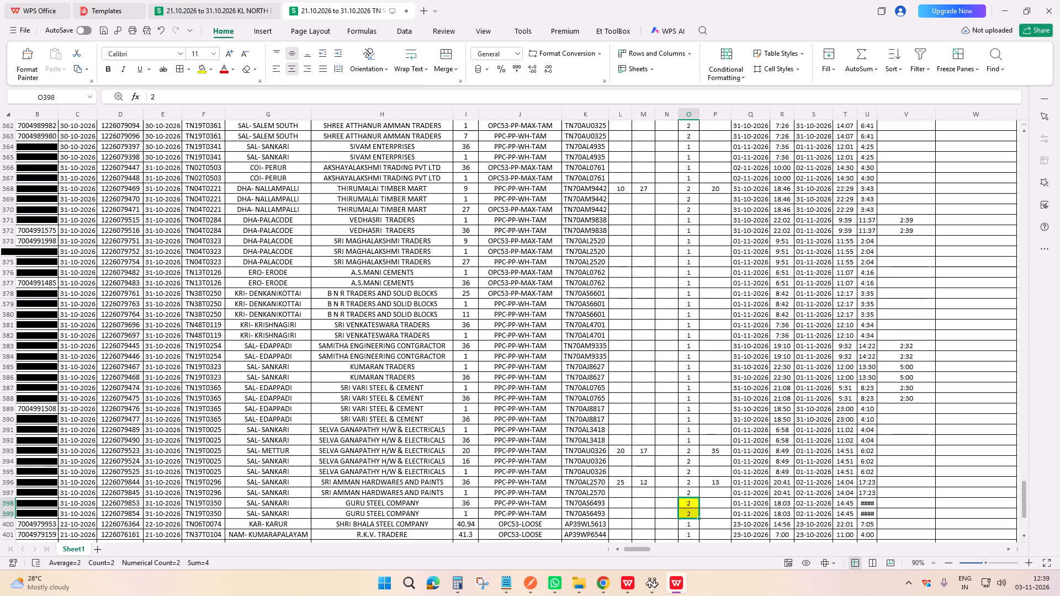
pyautogui.scroll(-3, 699, 327)
pyautogui.click(605, 343)
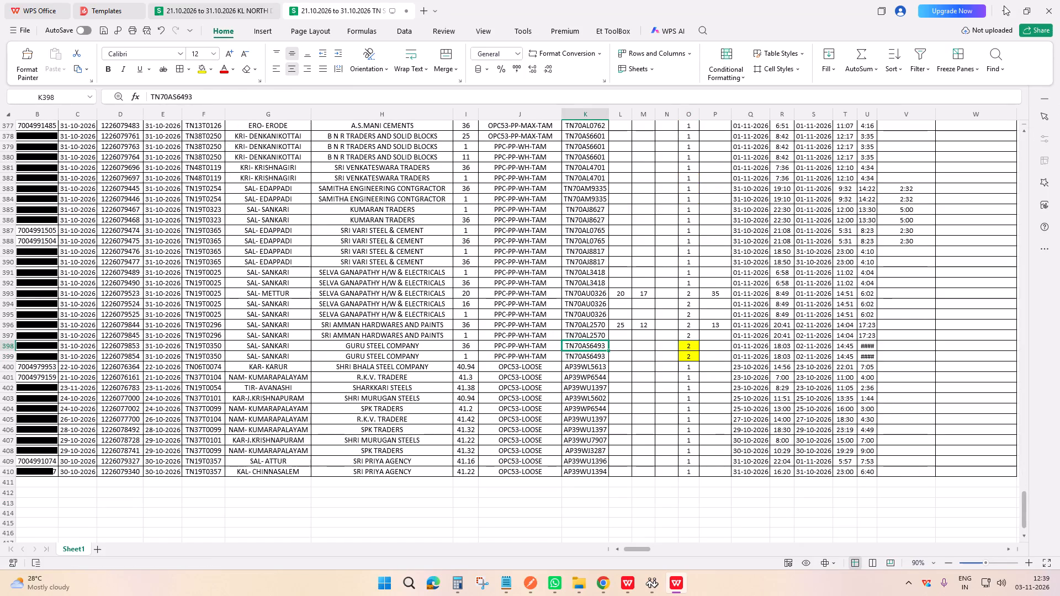
pyautogui.keyDown('ctrl'); pyautogui.click(605, 344); pyautogui.keyUp('ctrl')
pyautogui.click(599, 344)
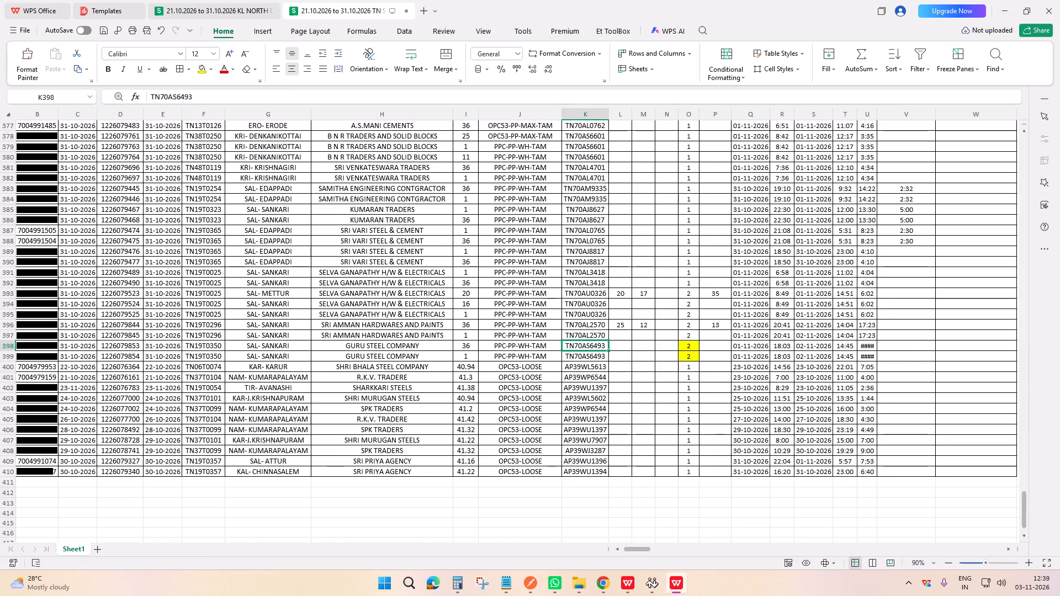
pyautogui.click(627, 349)
pyautogui.click(603, 347)
pyautogui.hotkey('ctrl', 'c')
pyautogui.click(1006, 12)
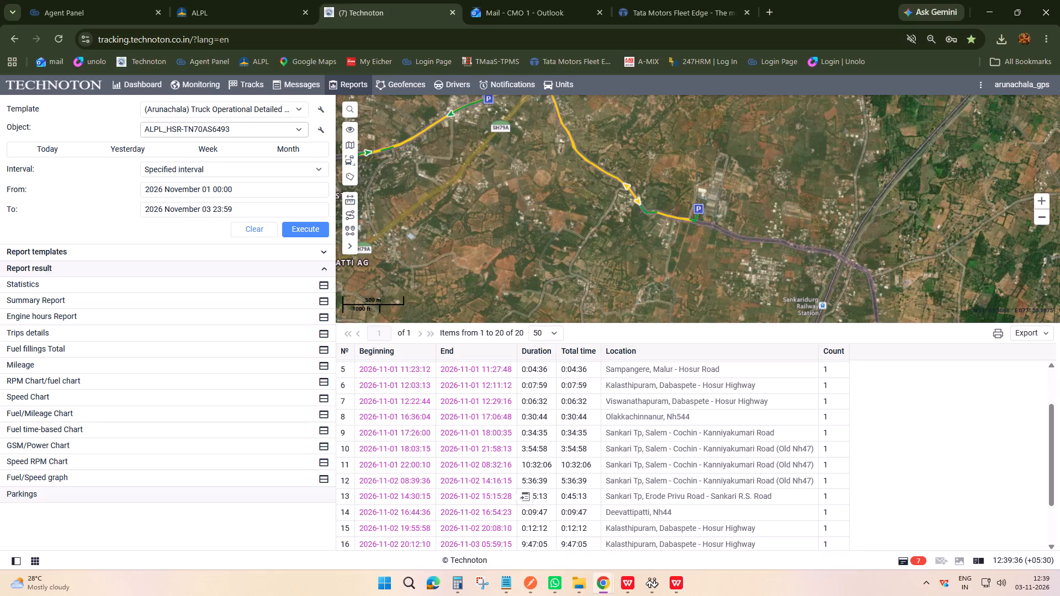
pyautogui.click(241, 129)
pyautogui.click(238, 0)
pyautogui.click(18, 41)
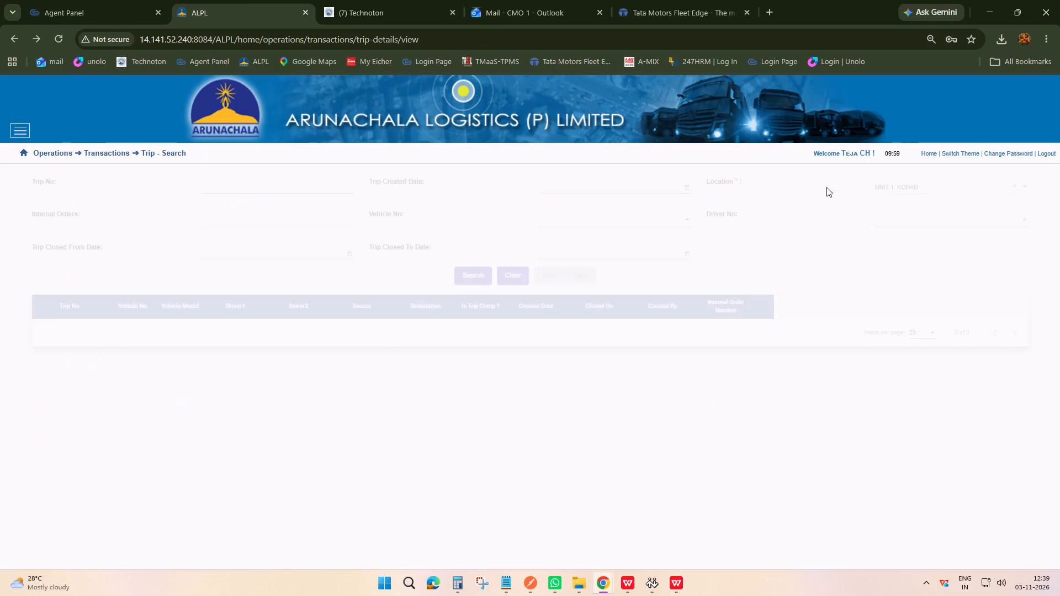
pyautogui.click(888, 182)
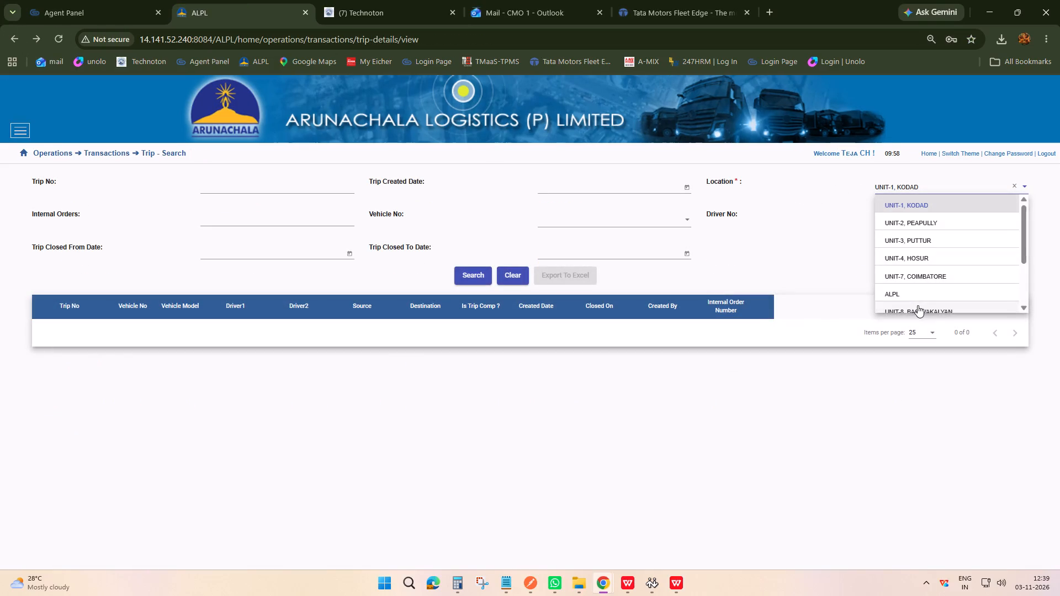
pyautogui.scroll(-5, 922, 261)
pyautogui.scroll(4, 922, 261)
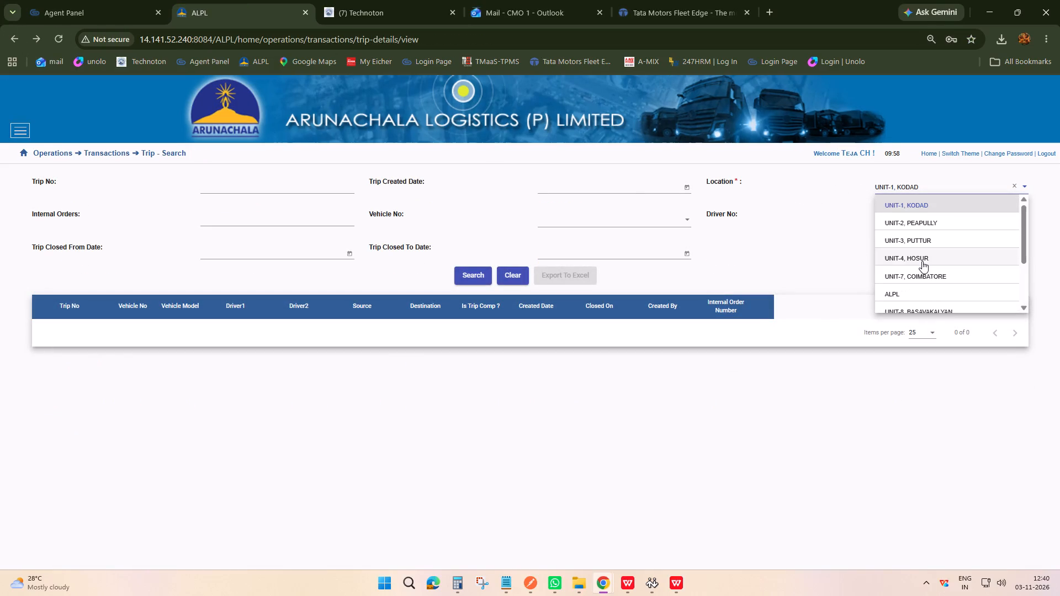
pyautogui.click(920, 253)
pyautogui.click(639, 228)
pyautogui.click(613, 219)
pyautogui.hotkey('ctrl', 'v')
pyautogui.click(573, 232)
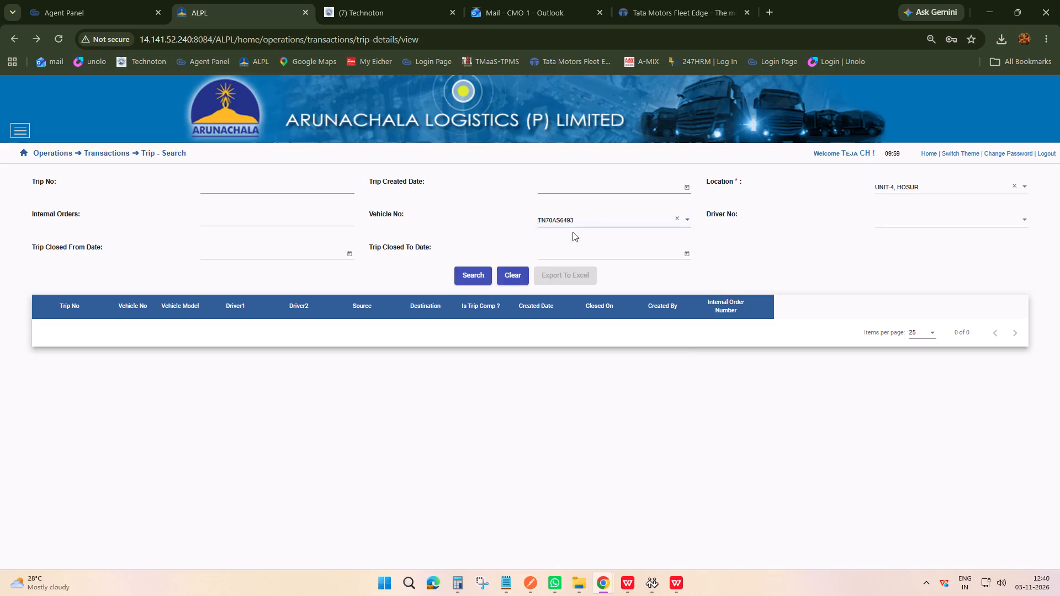
pyautogui.click(494, 272)
pyautogui.click(481, 275)
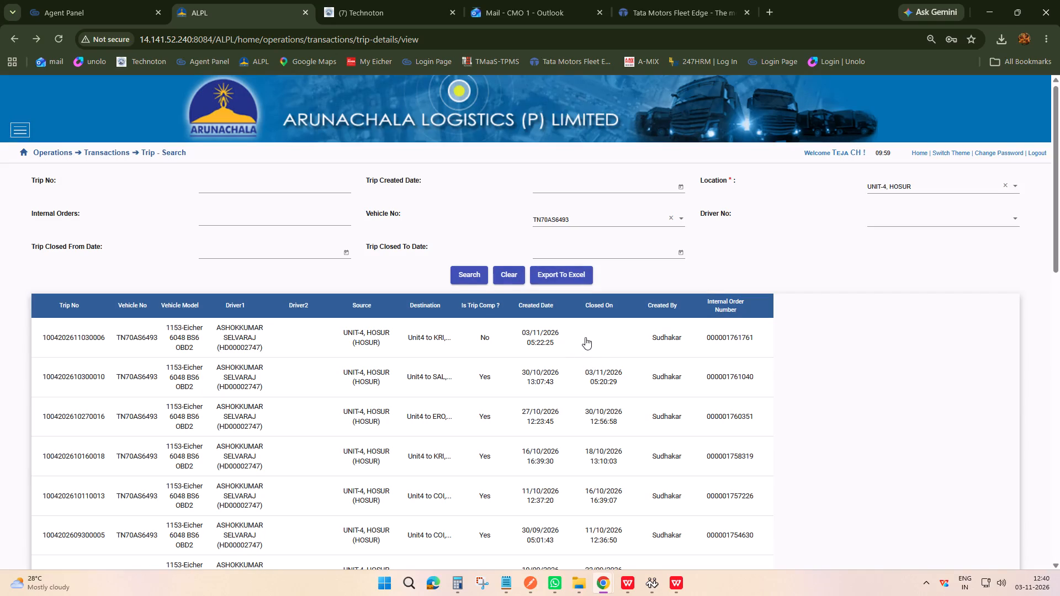
pyautogui.click(587, 384)
pyautogui.doubleClick(214, 347)
pyautogui.doubleClick(214, 355)
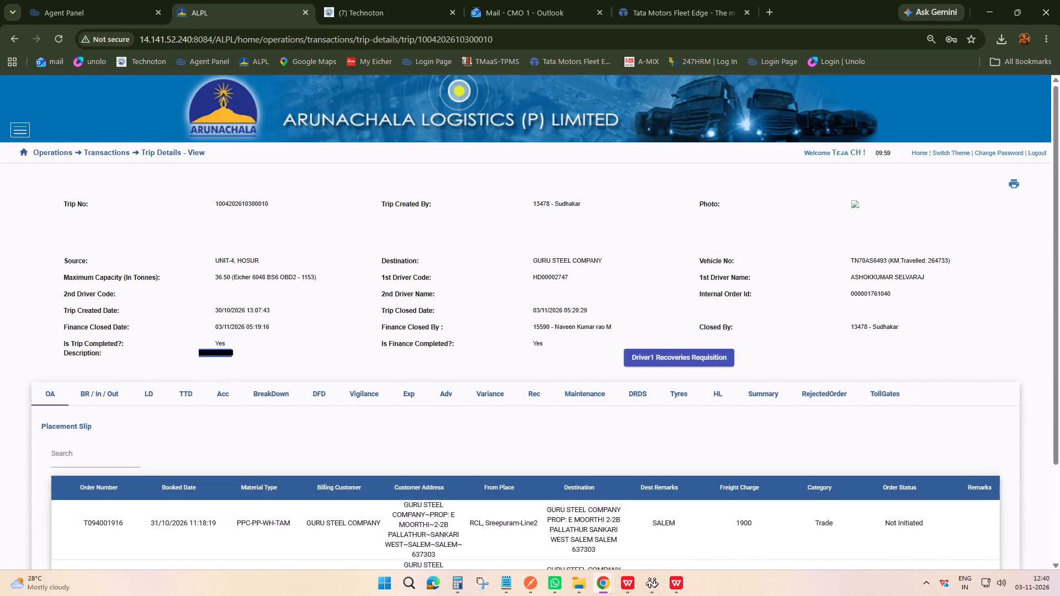
pyautogui.hotkey('ctrl', 'c')
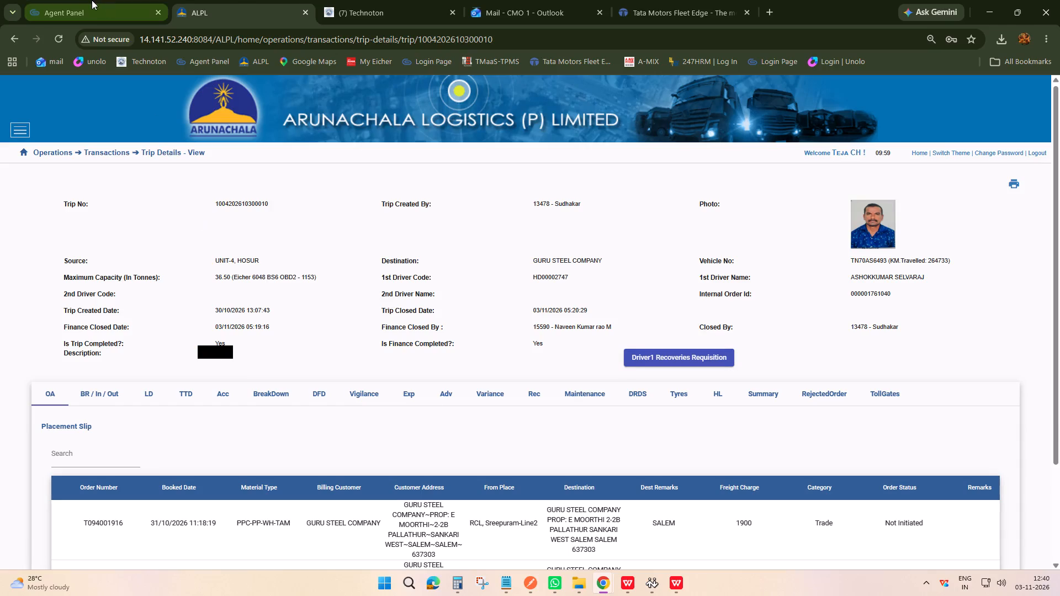
# In the Agent Panel, end the current outbound call and submit its disposition.
pyautogui.click(92, 0)
pyautogui.click(1035, 300)
pyautogui.click(1037, 338)
pyautogui.click(215, 162)
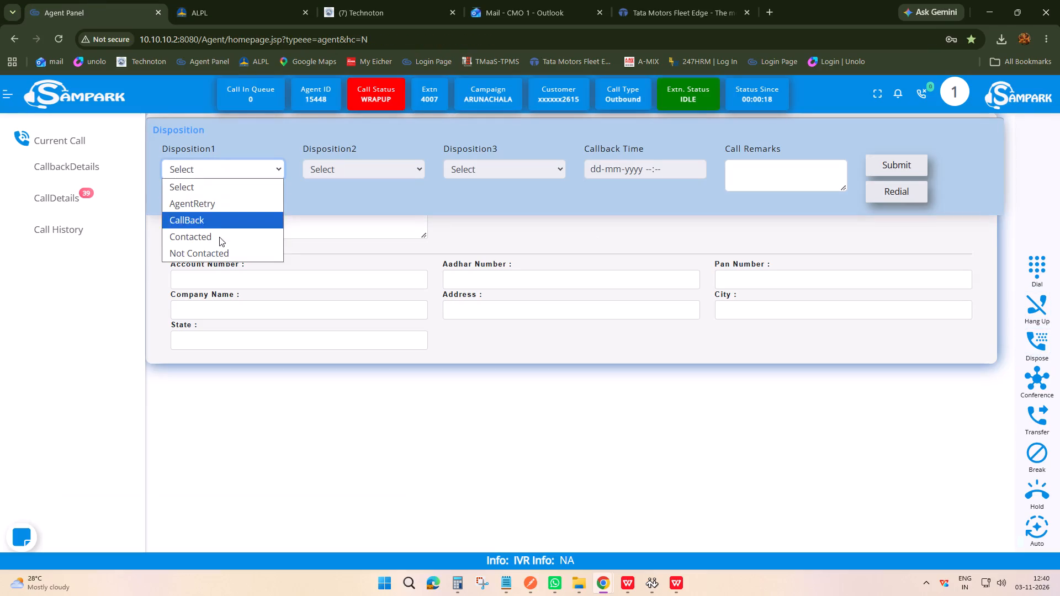
pyautogui.click(220, 245)
pyautogui.click(921, 172)
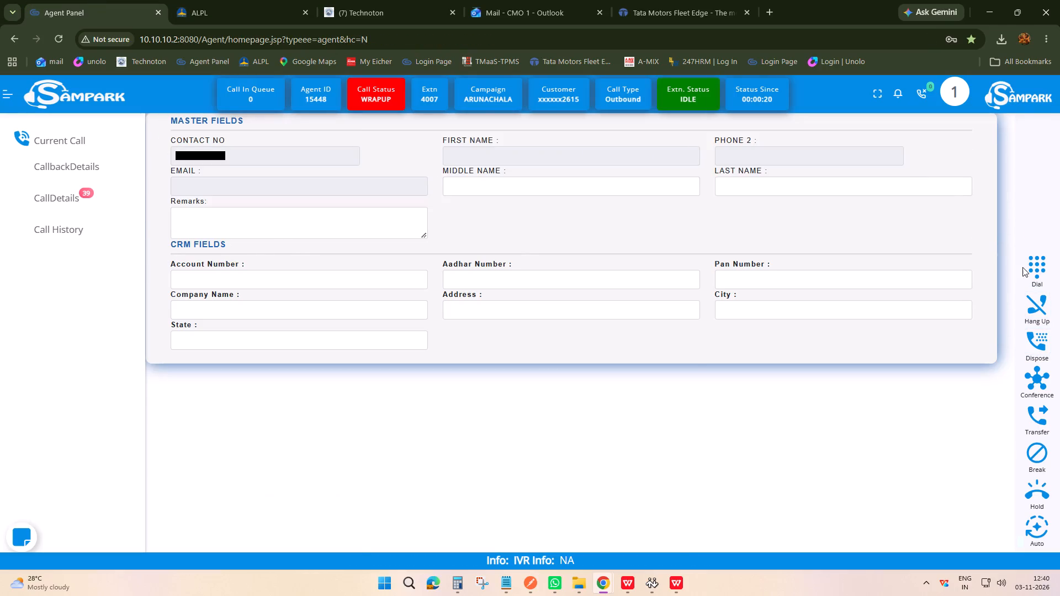
# Dial the contact number copied from the trip's description.
pyautogui.click(1048, 268)
pyautogui.click(954, 498)
pyautogui.hotkey('ctrl', 'v')
pyautogui.click(938, 517)
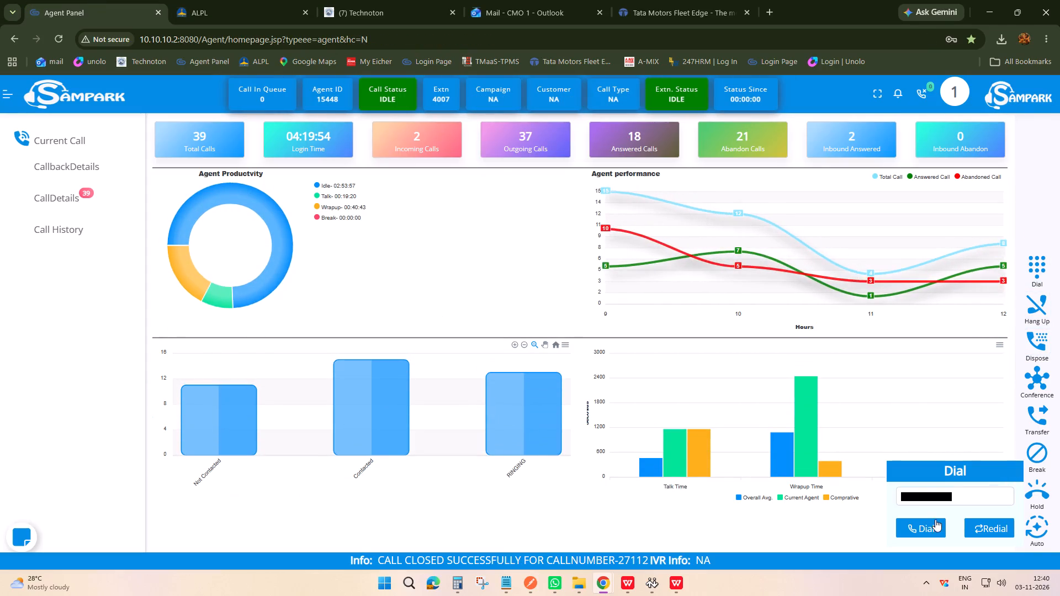
pyautogui.click(932, 521)
pyautogui.click(964, 555)
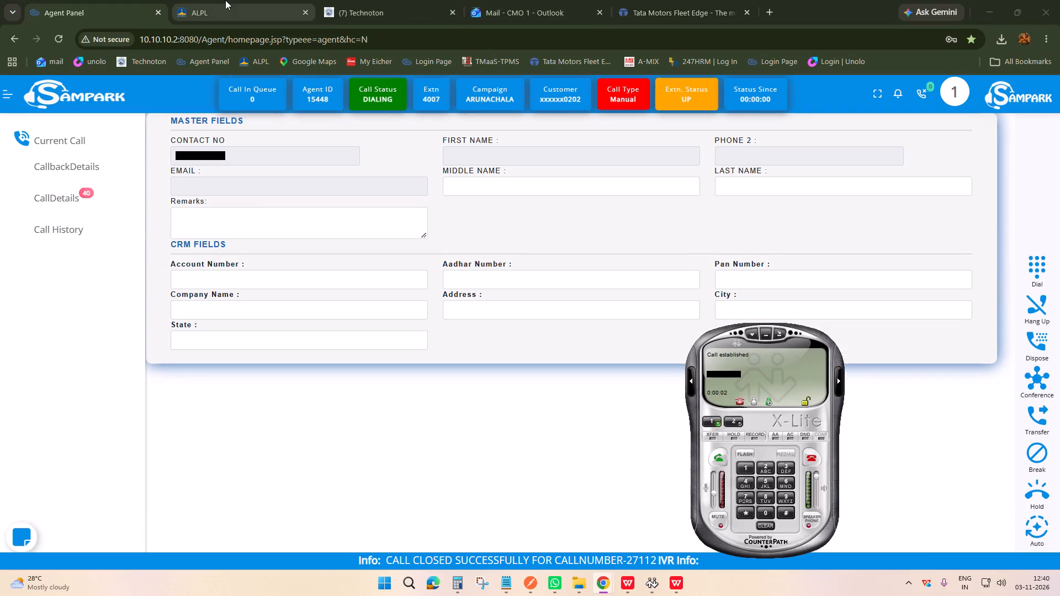
pyautogui.moveTo(369, 0); pyautogui.dragTo(372, 15)
pyautogui.click(420, 159)
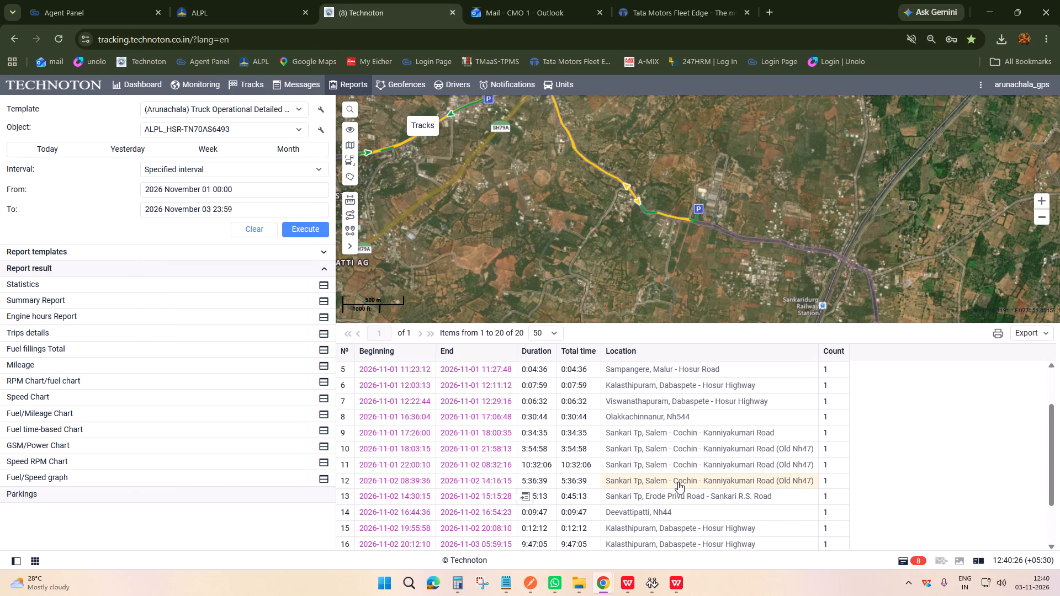
pyautogui.click(633, 466)
pyautogui.click(637, 476)
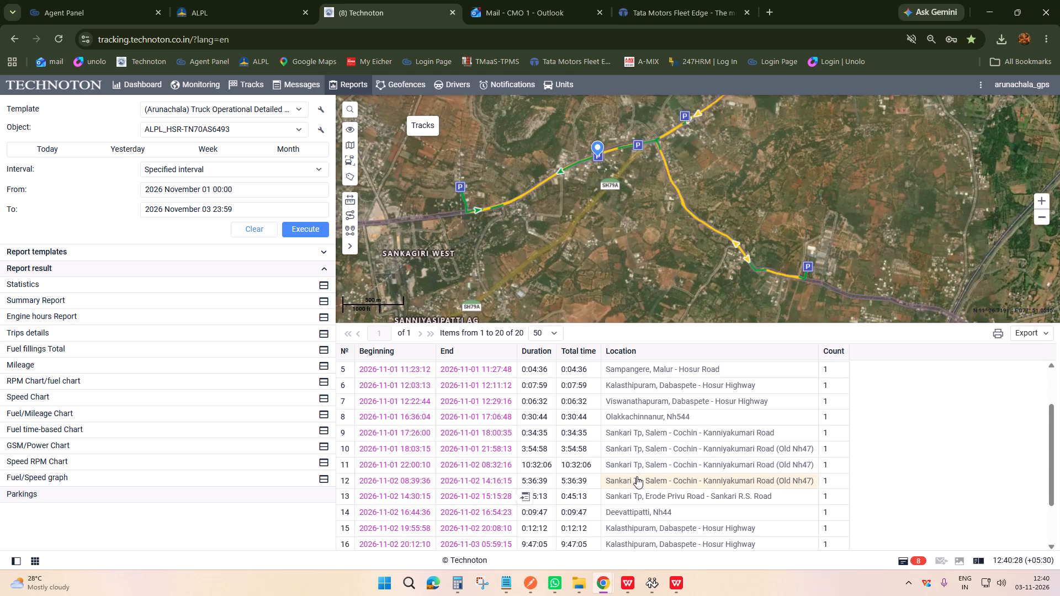
pyautogui.scroll(-1, 777, 246)
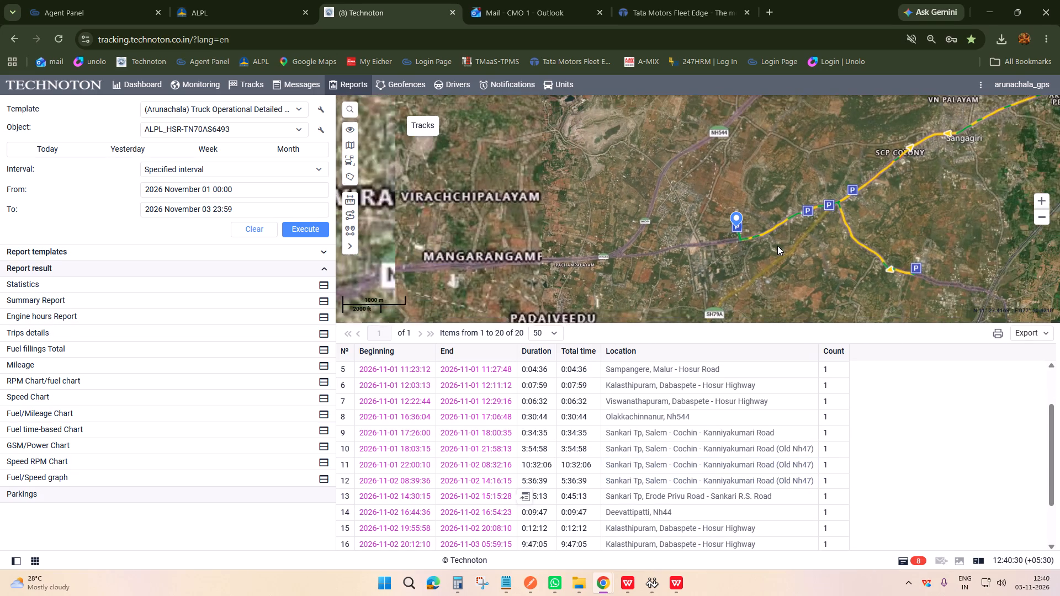
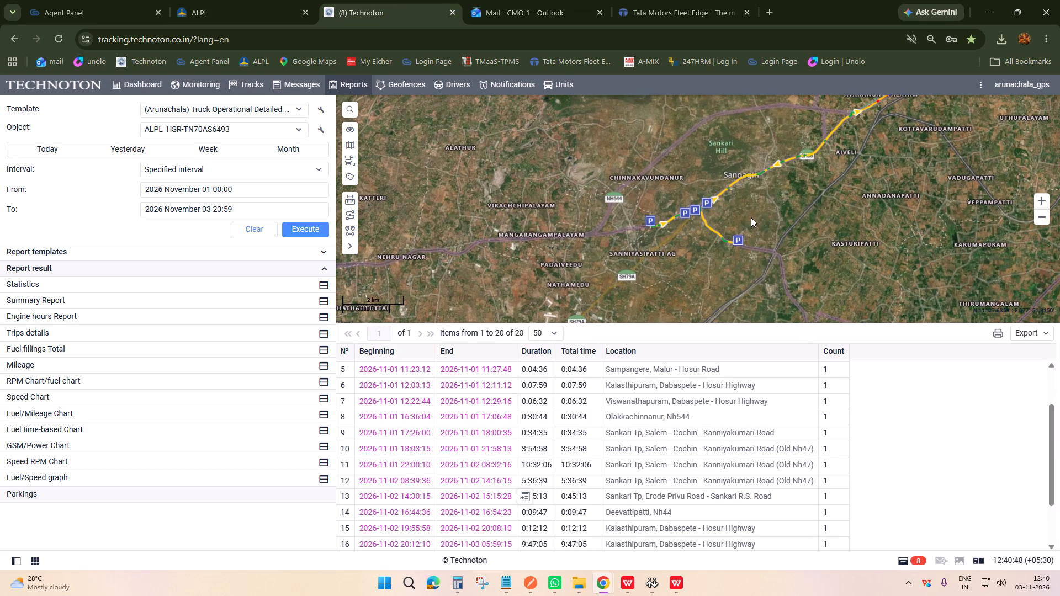
# Switch from the tracking map back to the TN SOUTH report in WPS Office.
pyautogui.scroll(2, 757, 178)
pyautogui.scroll(-2, 706, 280)
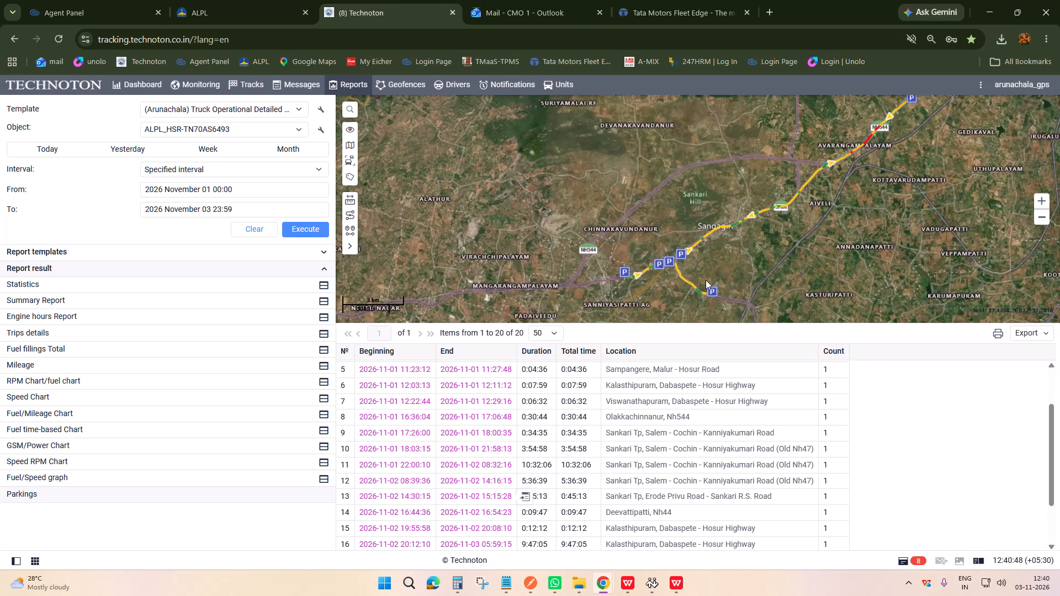
pyautogui.click(680, 588)
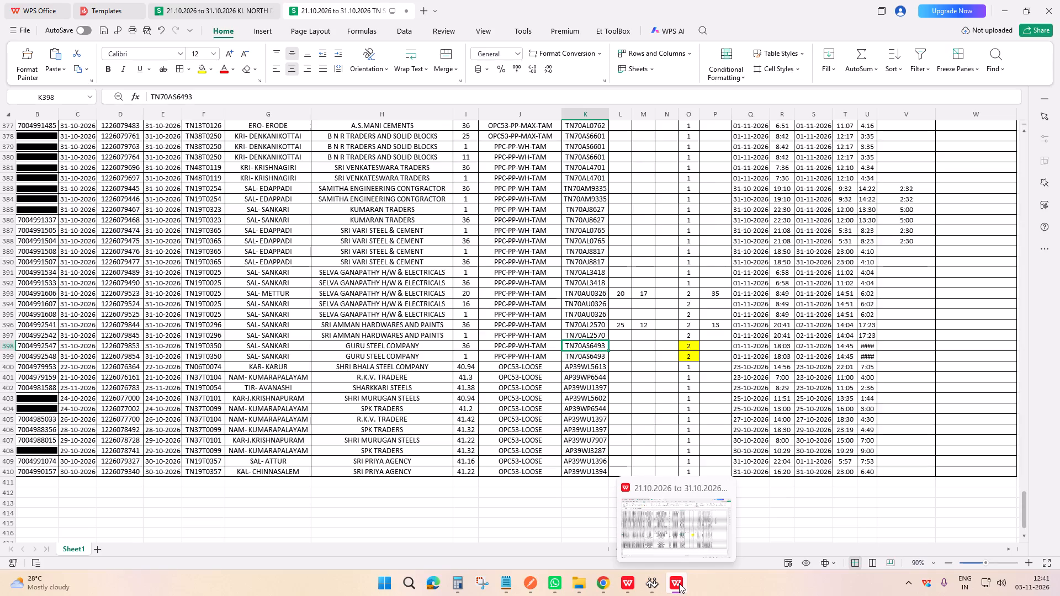
pyautogui.click(646, 349)
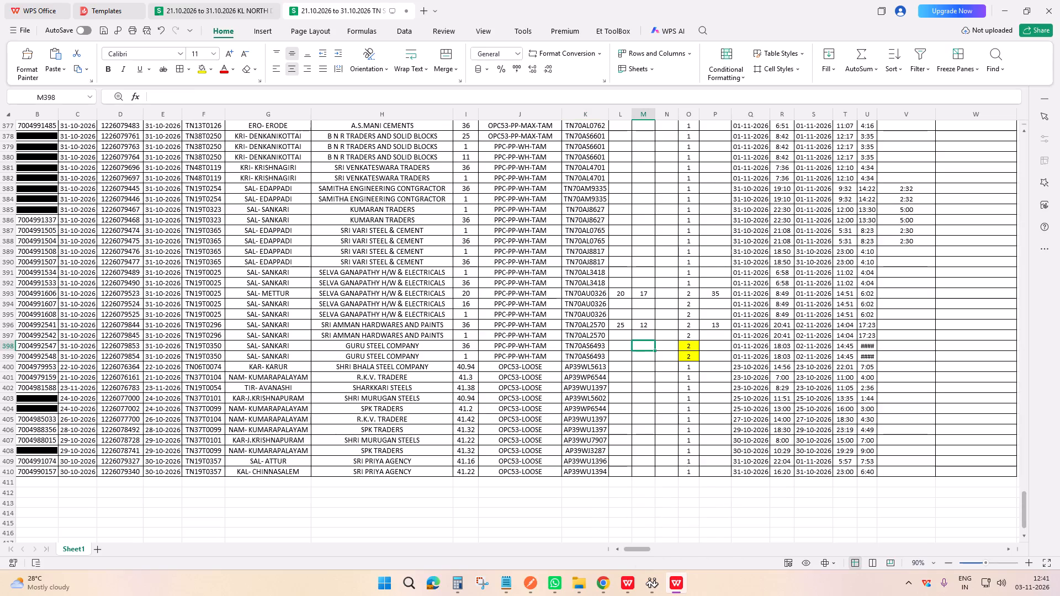
pyautogui.click(673, 584)
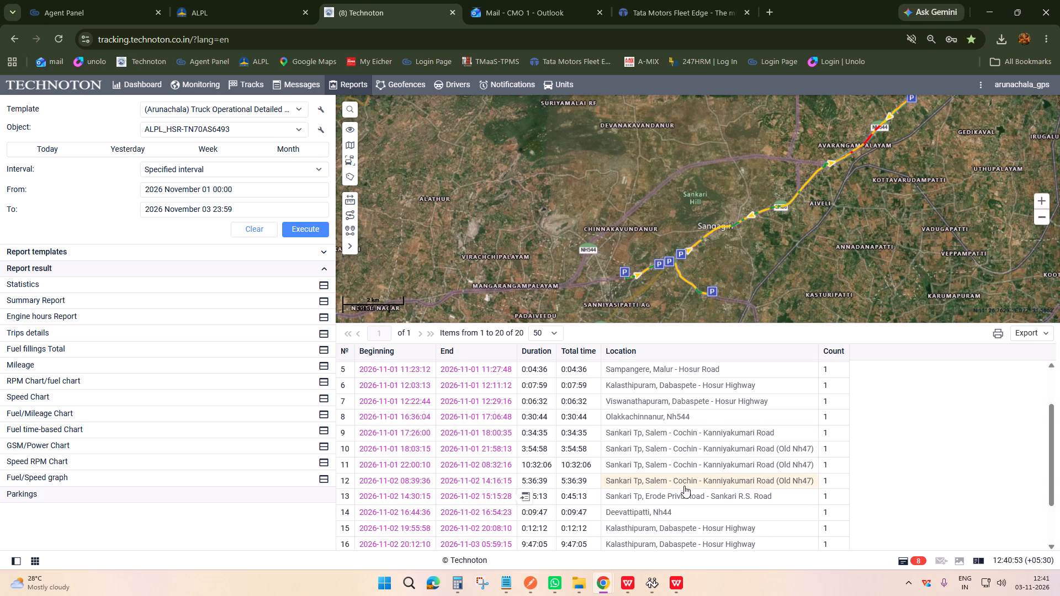
pyautogui.scroll(6, 712, 296)
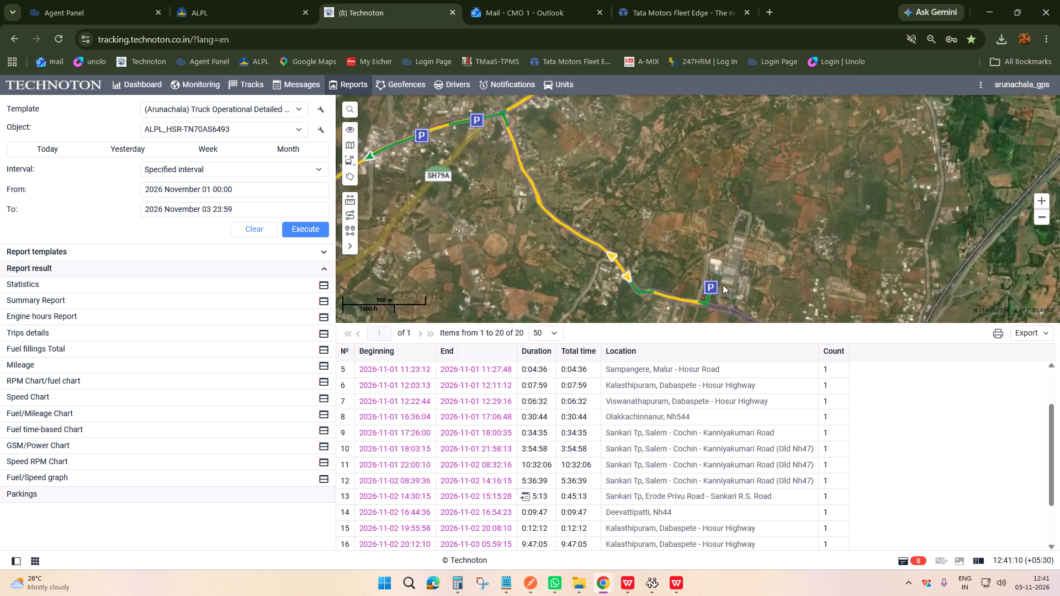
pyautogui.moveTo(741, 285); pyautogui.dragTo(768, 247)
pyautogui.scroll(-6, 768, 247)
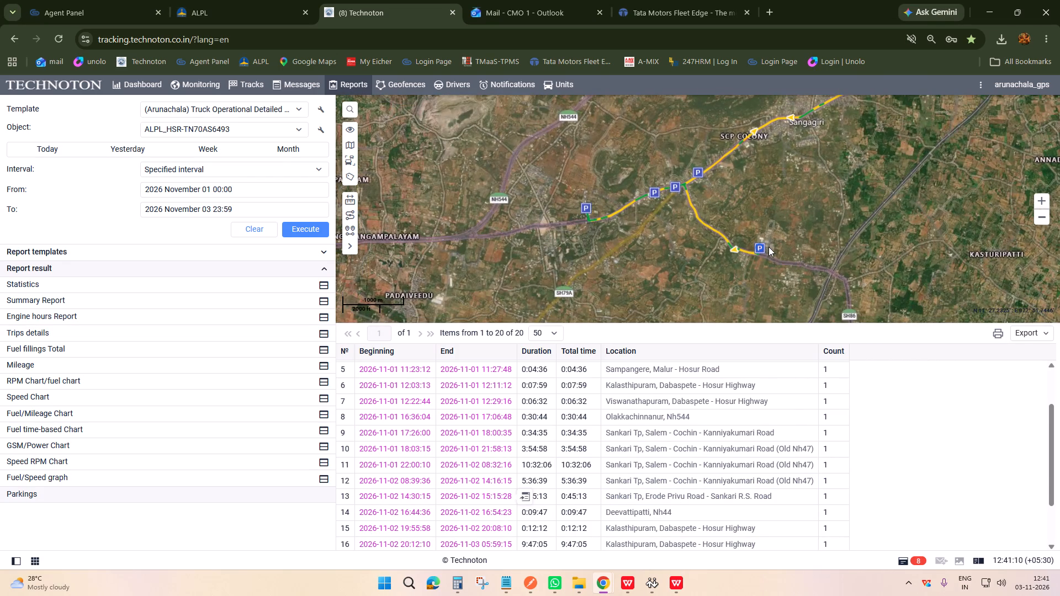
pyautogui.scroll(1, 762, 253)
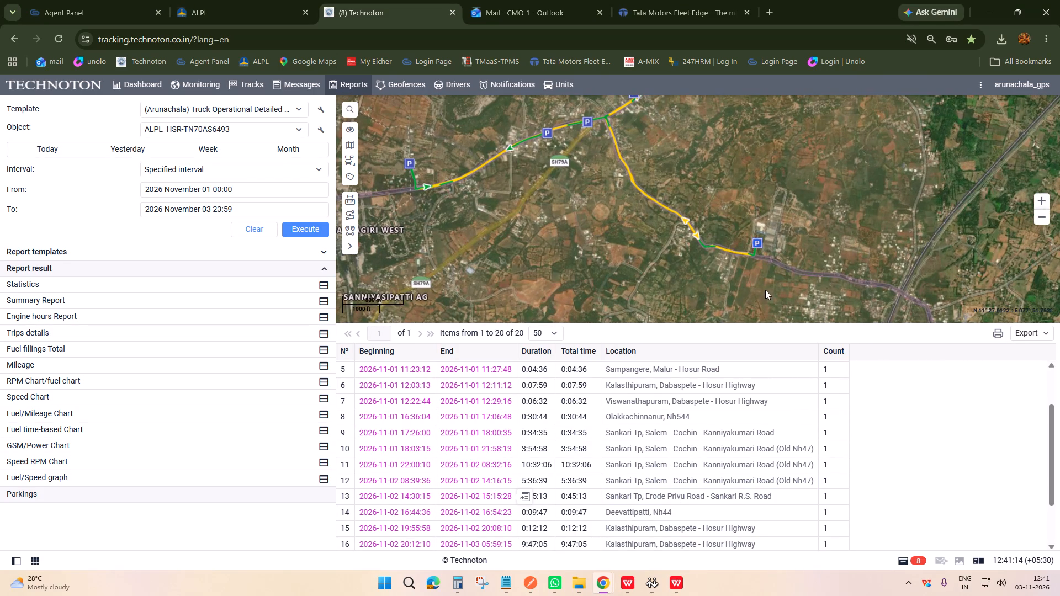
pyautogui.moveTo(773, 260); pyautogui.dragTo(794, 257)
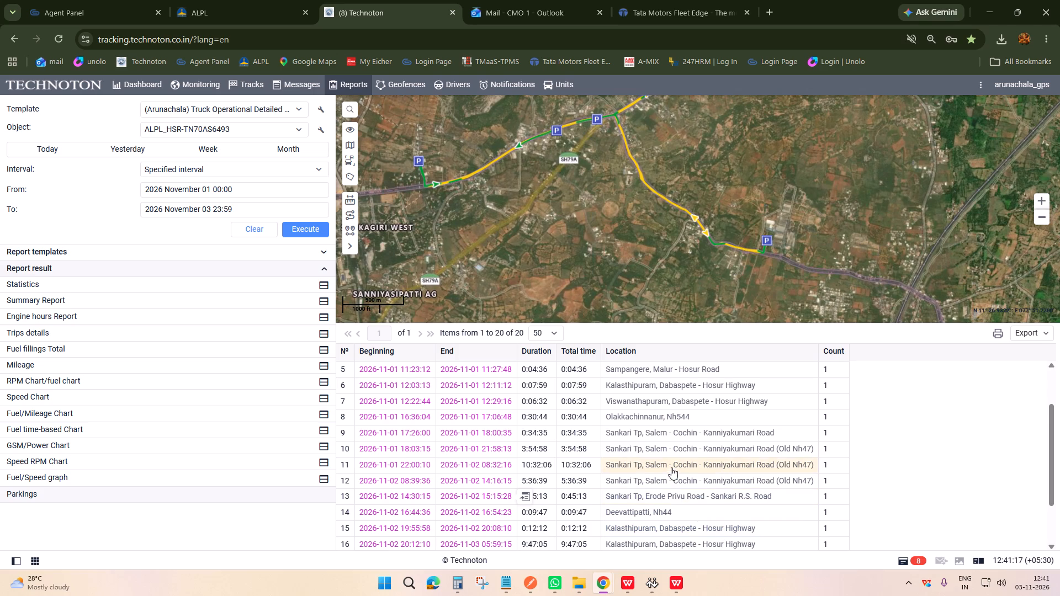
pyautogui.scroll(-1, 671, 467)
pyautogui.scroll(-2, 736, 238)
pyautogui.click(648, 429)
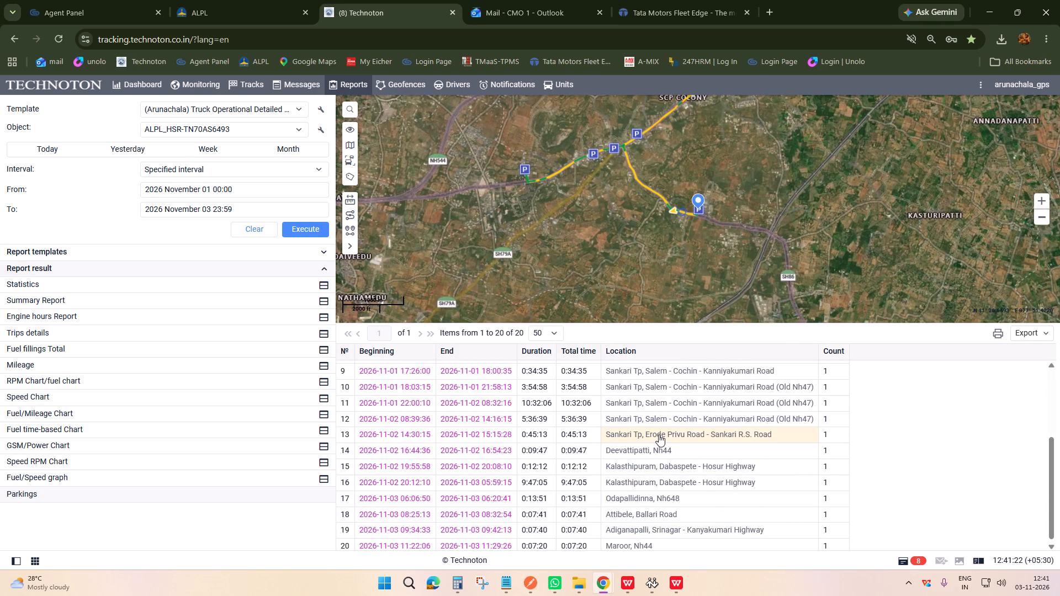
pyautogui.moveTo(710, 237); pyautogui.dragTo(713, 216)
pyautogui.scroll(2, 706, 215)
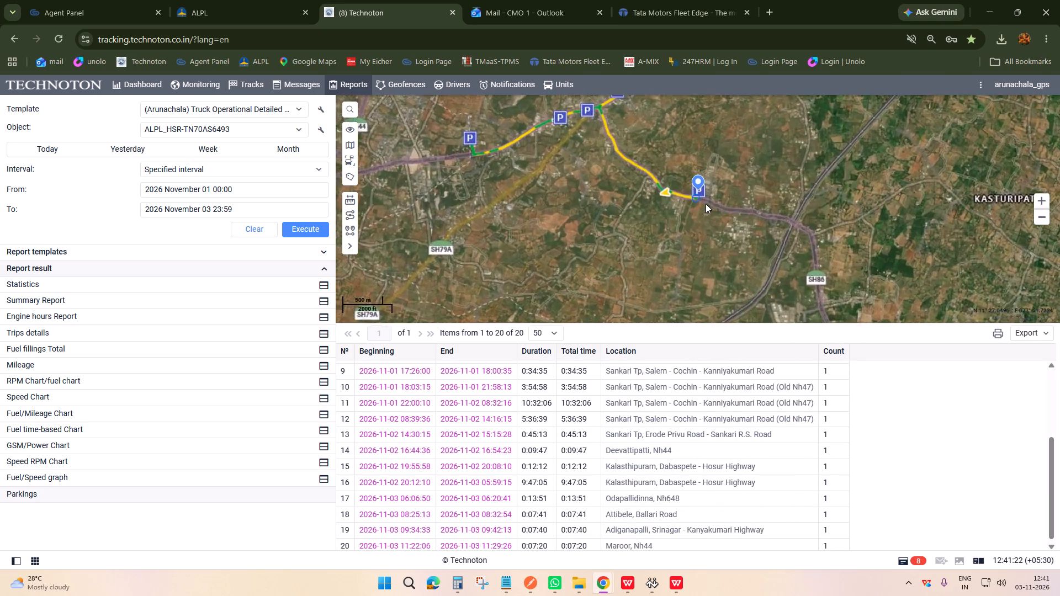
pyautogui.scroll(5, 696, 187)
pyautogui.scroll(-5, 680, 212)
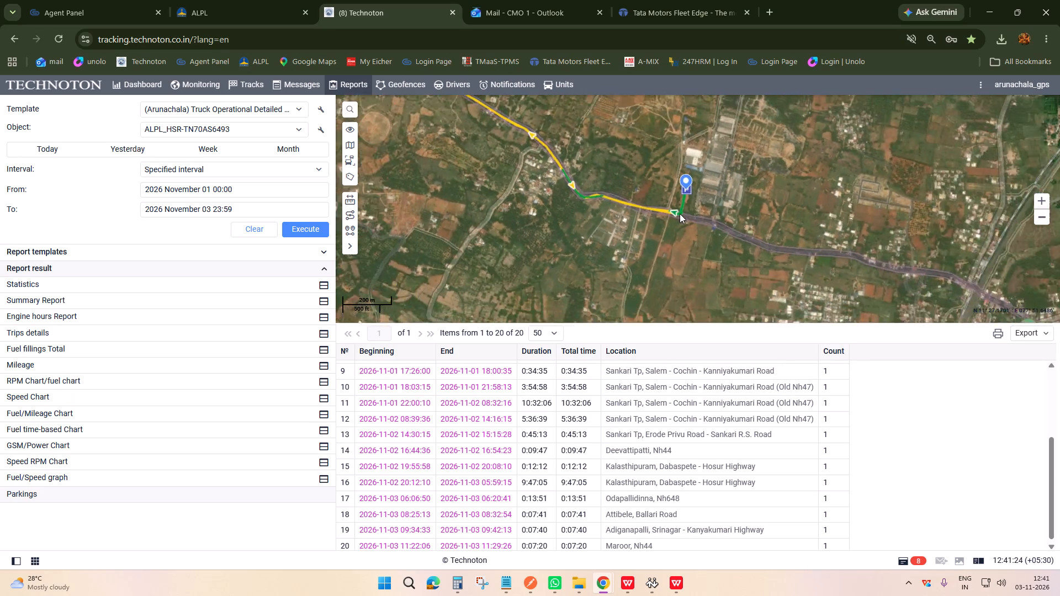
pyautogui.scroll(-2, 680, 214)
pyautogui.moveTo(659, 214); pyautogui.dragTo(692, 268)
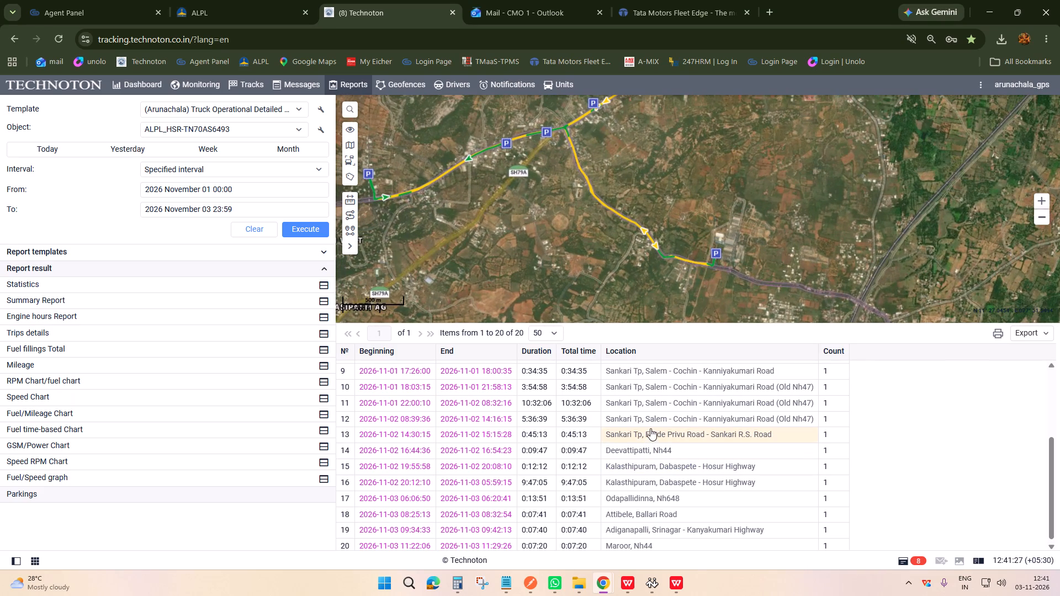
pyautogui.scroll(1, 643, 434)
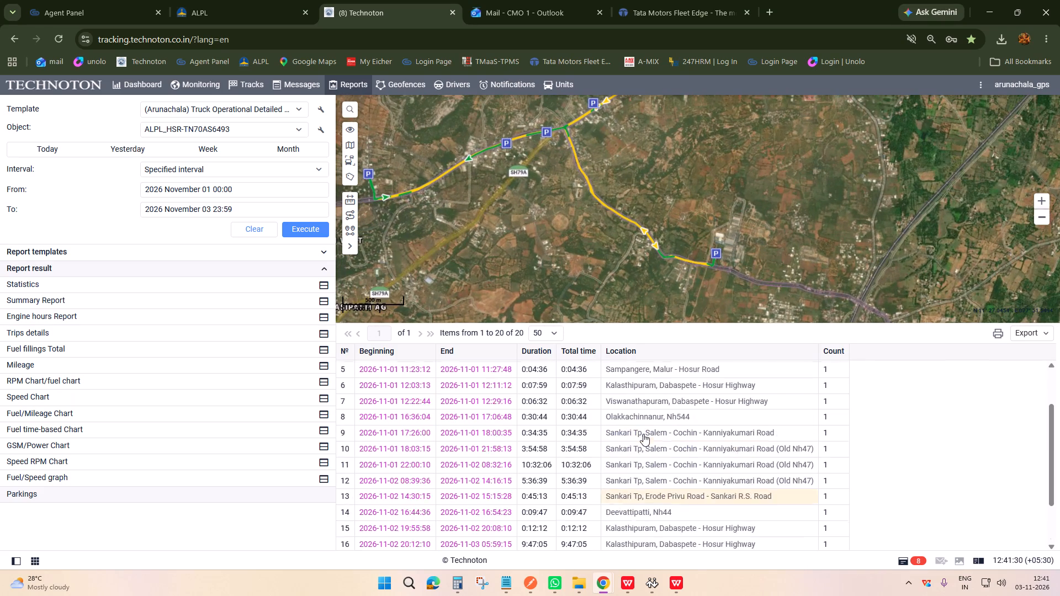
pyautogui.scroll(1, 643, 434)
pyautogui.scroll(-2, 636, 463)
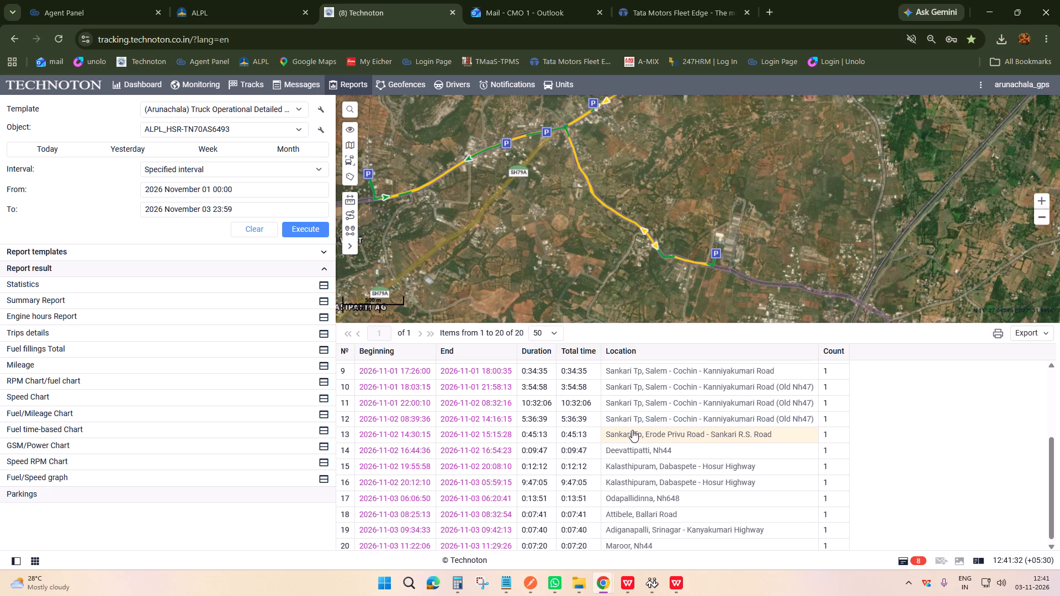
pyautogui.click(632, 432)
pyautogui.click(630, 419)
pyautogui.click(629, 402)
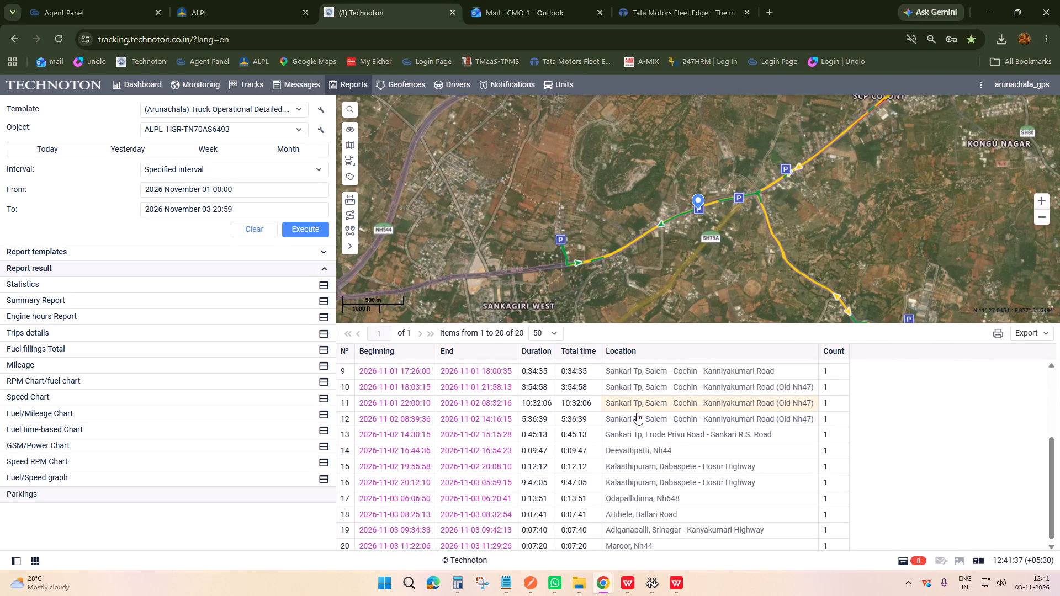
pyautogui.click(633, 402)
pyautogui.click(634, 418)
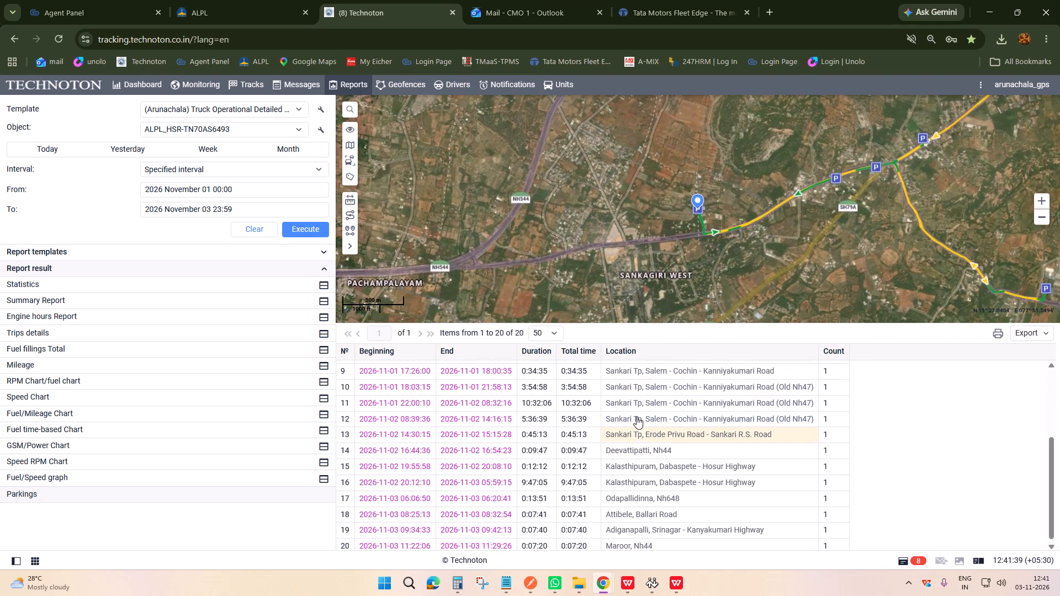
pyautogui.click(637, 404)
pyautogui.click(636, 422)
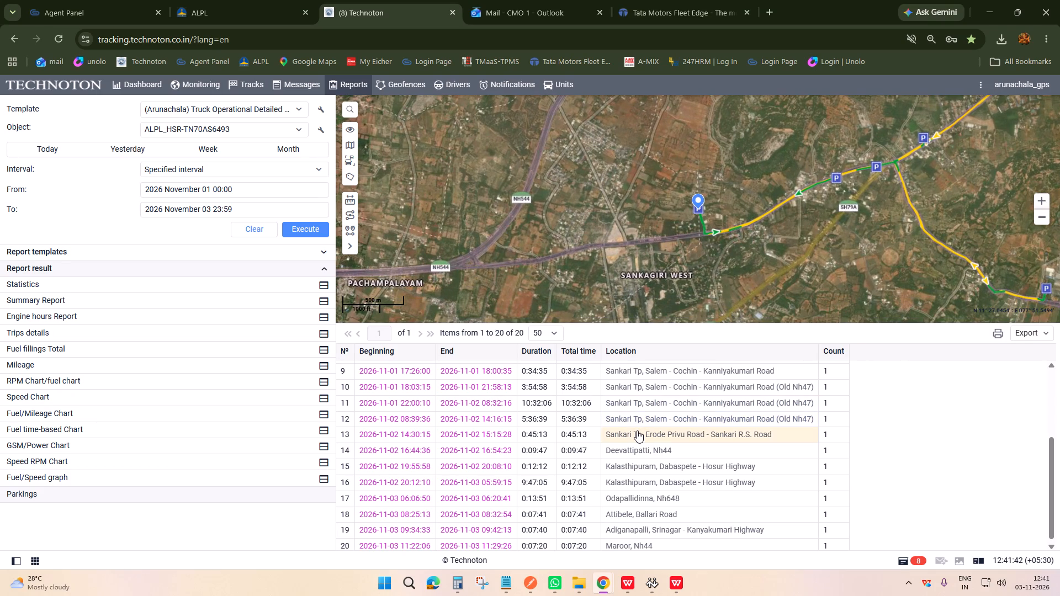
pyautogui.click(637, 419)
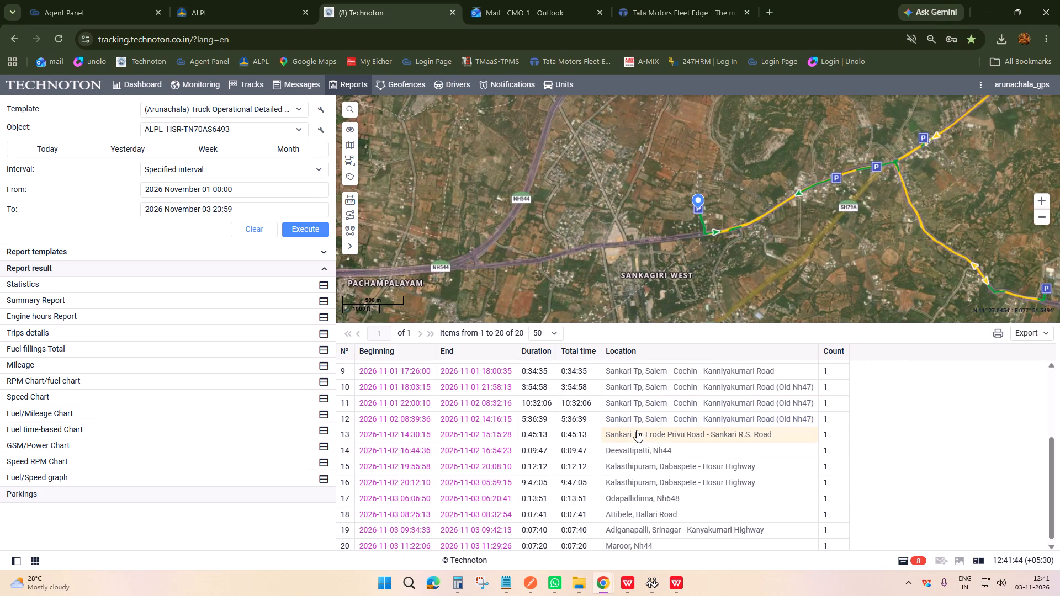
pyautogui.click(637, 430)
pyautogui.click(671, 594)
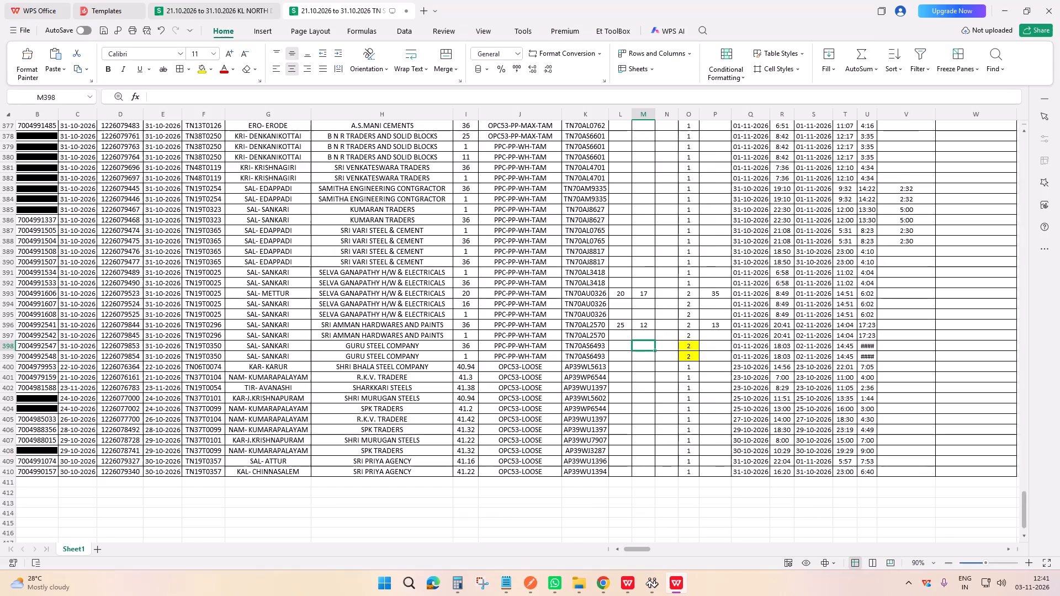
pyautogui.click(645, 345)
pyautogui.press('7')
pyautogui.write('.5')
pyautogui.click(663, 346)
pyautogui.click(621, 346)
pyautogui.write('28')
pyautogui.press('.')
pyautogui.press('5')
pyautogui.click(661, 352)
pyautogui.moveTo(619, 347); pyautogui.dragTo(623, 347)
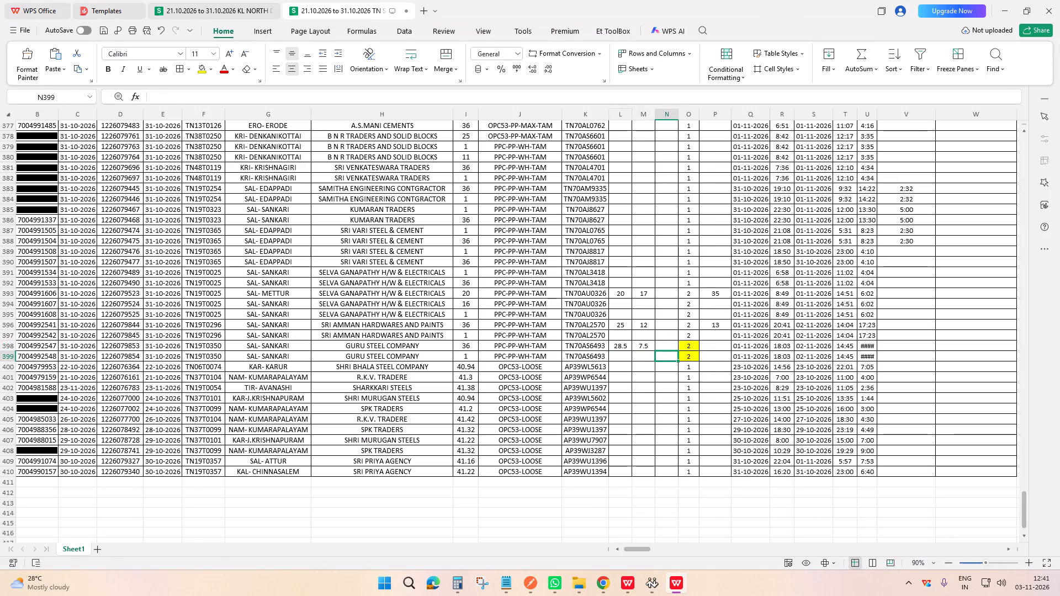
pyautogui.moveTo(623, 347); pyautogui.dragTo(635, 347)
# Set the column L quantity in row 398 to 29.5 and check the total of the two split quantities.
pyautogui.click(625, 348)
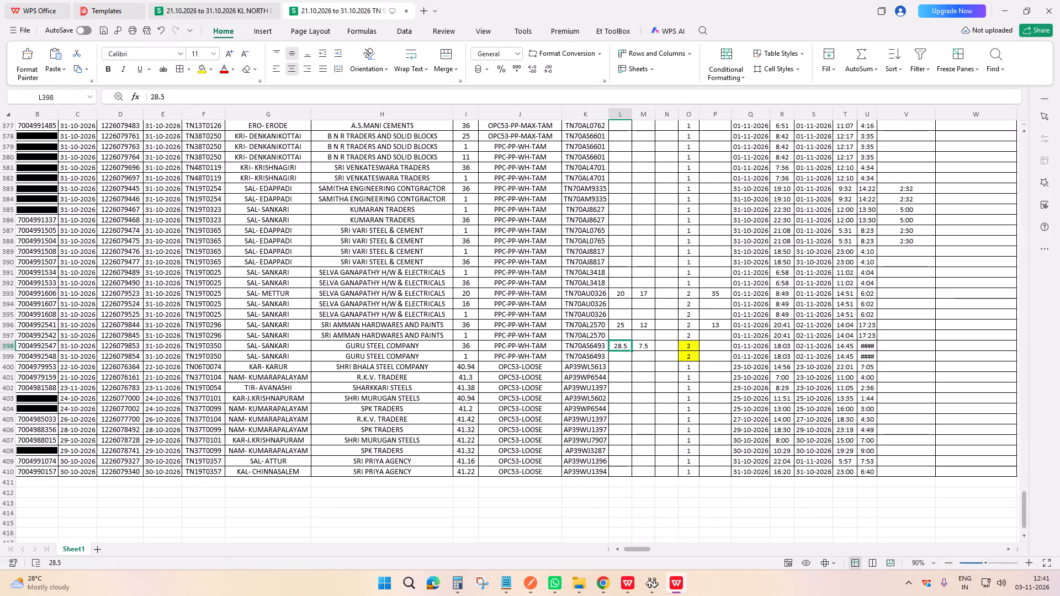
pyautogui.press('2')
pyautogui.write('9.')
pyautogui.press('5')
pyautogui.click(655, 345)
pyautogui.moveTo(622, 348); pyautogui.dragTo(632, 345)
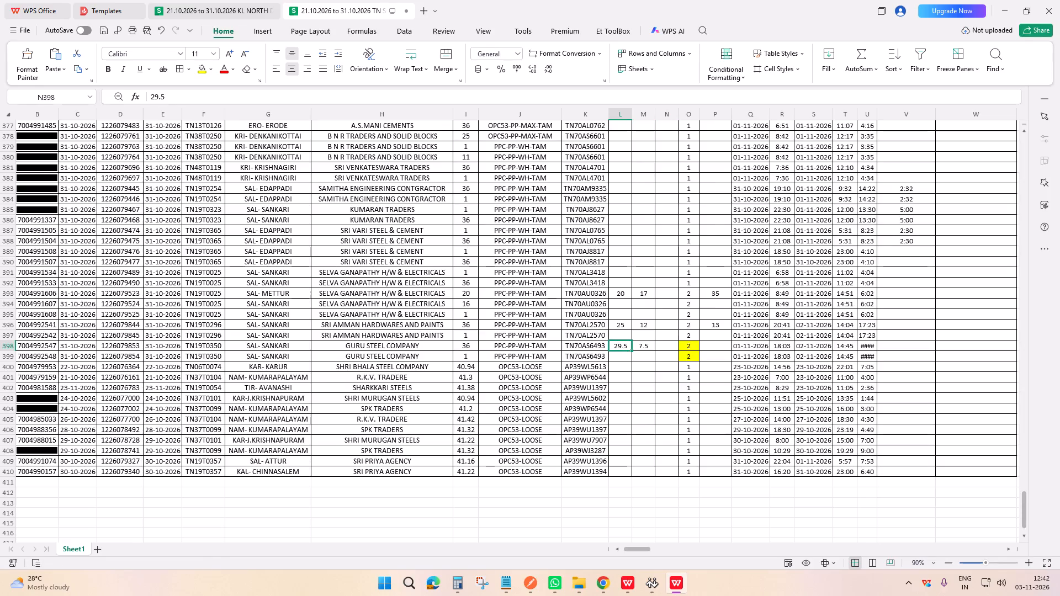
pyautogui.moveTo(632, 345); pyautogui.dragTo(639, 345)
pyautogui.click(683, 580)
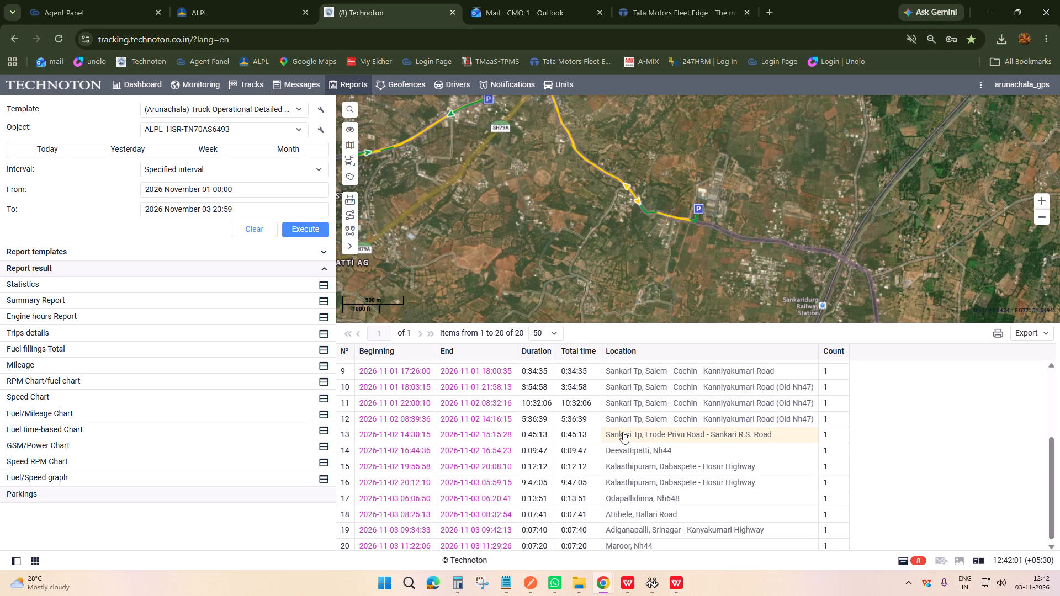
pyautogui.click(634, 448)
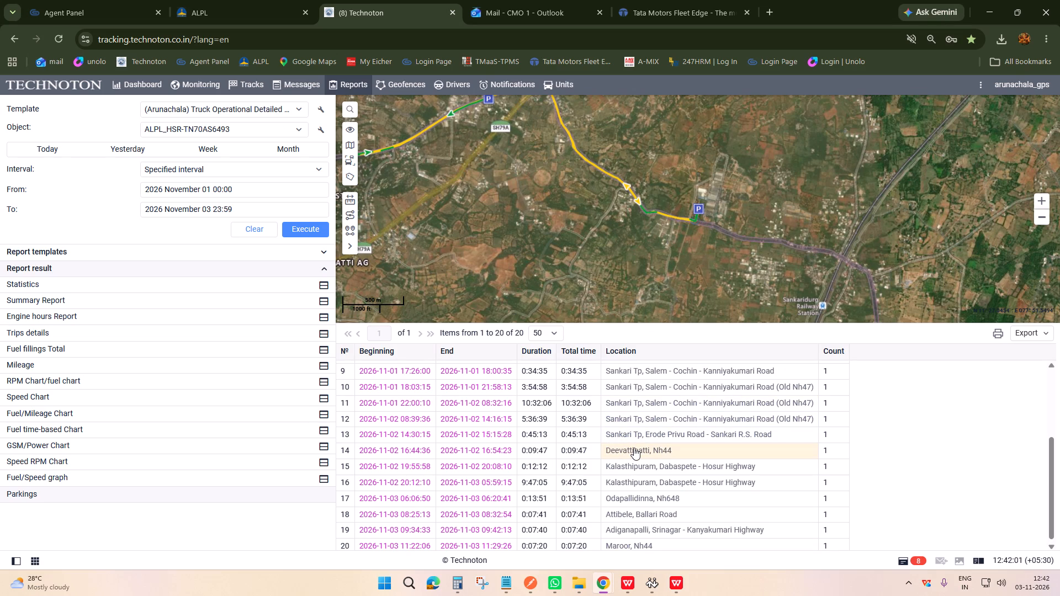
pyautogui.click(634, 462)
pyautogui.click(635, 445)
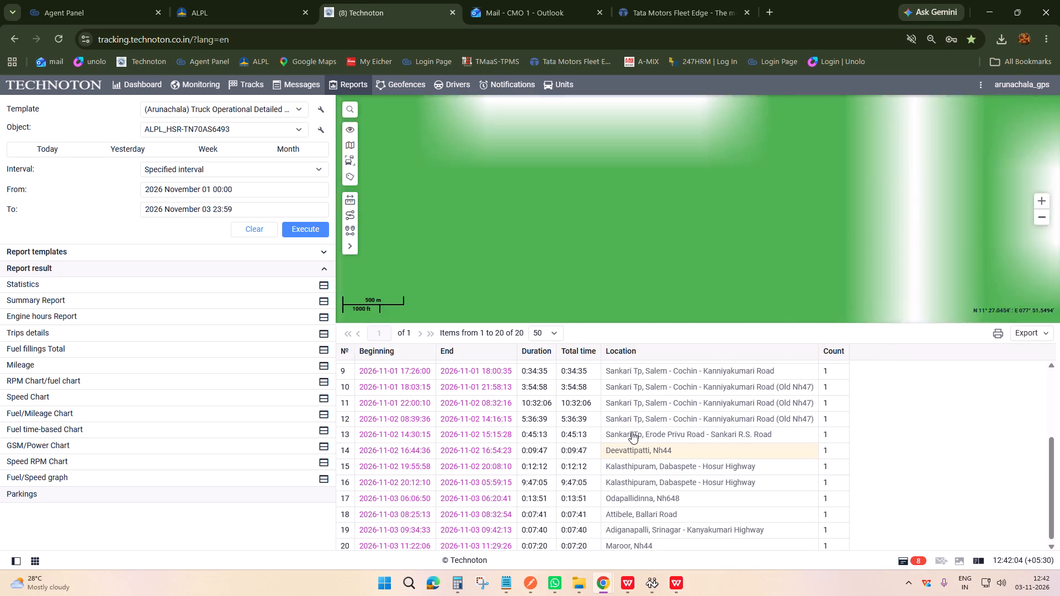
pyautogui.click(632, 430)
pyautogui.moveTo(665, 252); pyautogui.dragTo(680, 219)
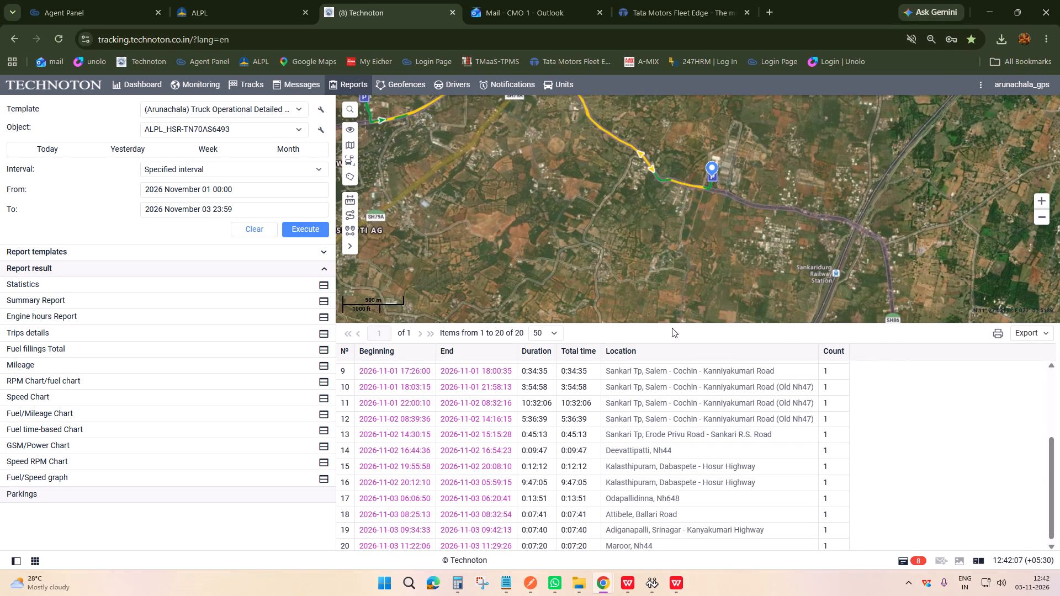
pyautogui.click(627, 434)
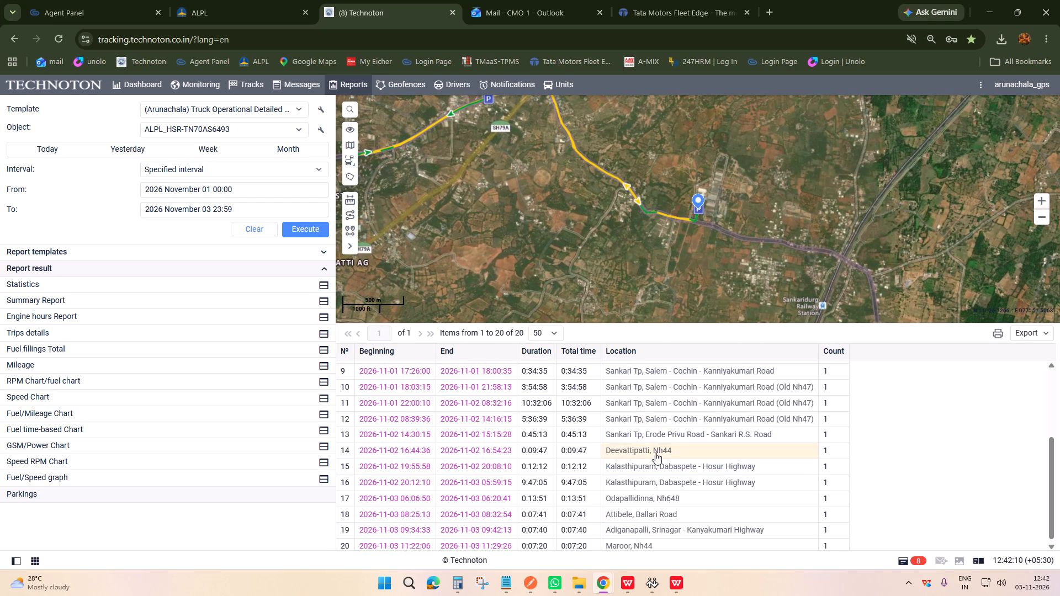
pyautogui.click(486, 434)
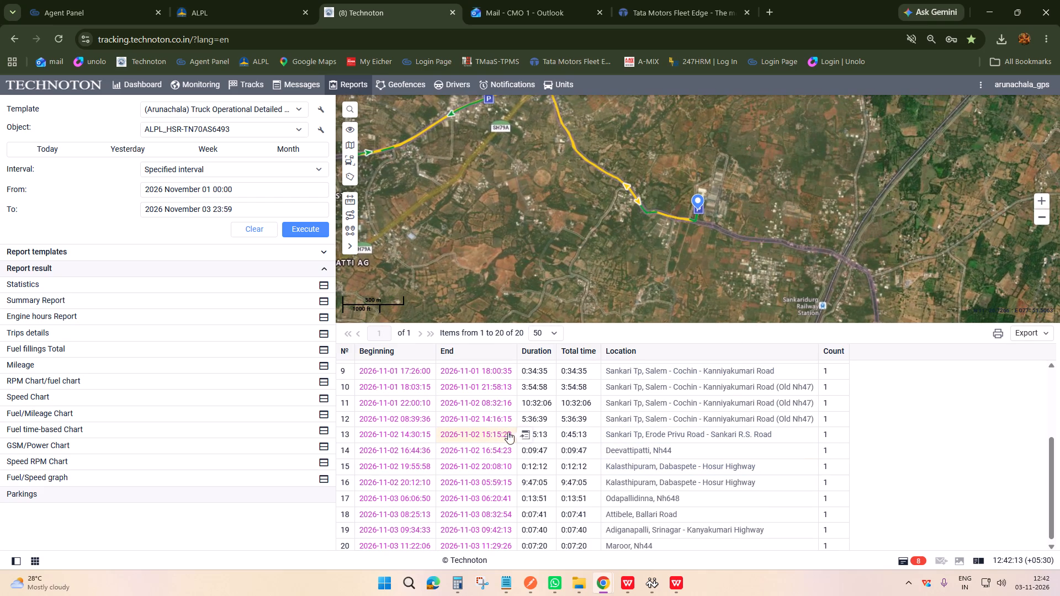
pyautogui.click(639, 435)
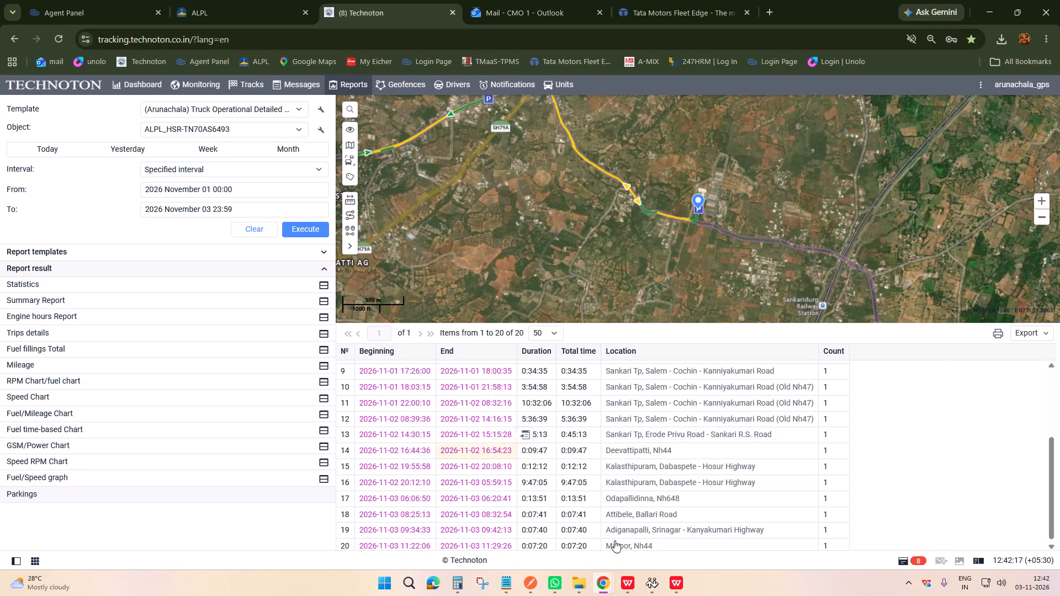
# In the Agent Panel, hang up the current call and submit its disposition as Contacted.
pyautogui.click(675, 584)
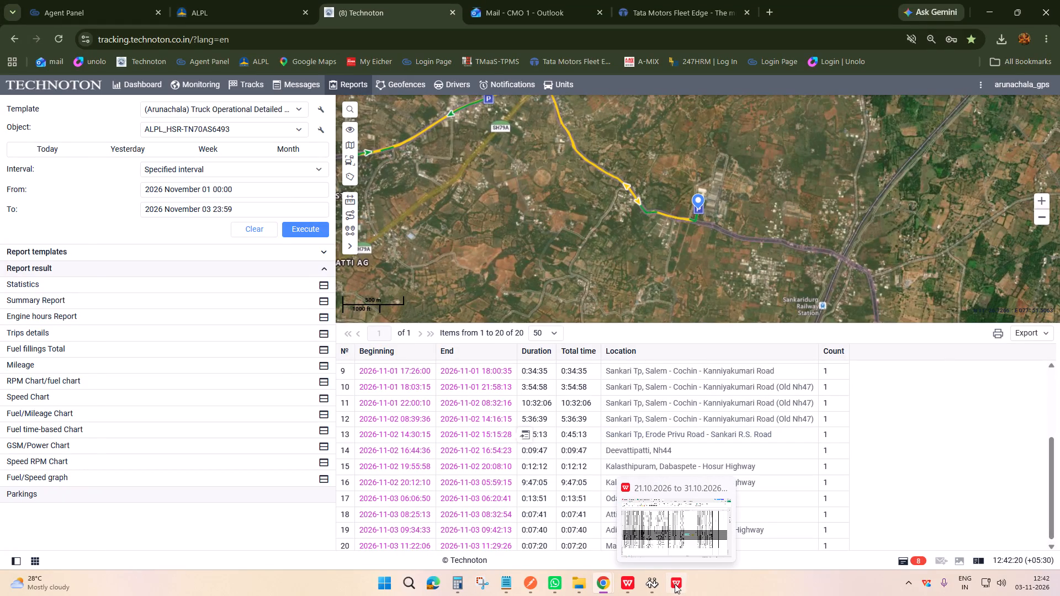
pyautogui.click(685, 593)
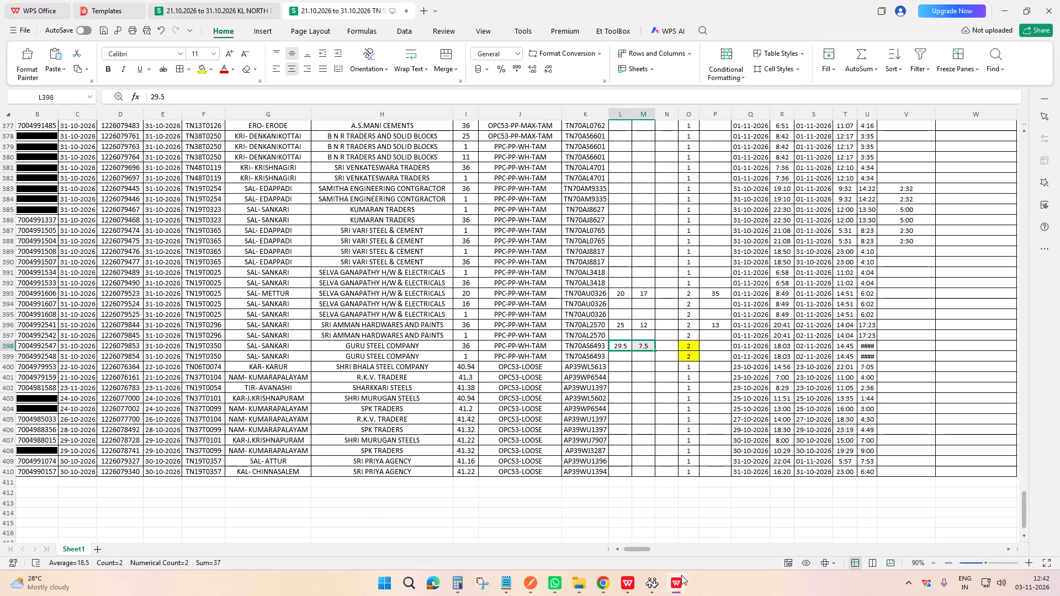
pyautogui.click(149, 0)
pyautogui.moveTo(1030, 297); pyautogui.dragTo(1034, 303)
pyautogui.click(1050, 357)
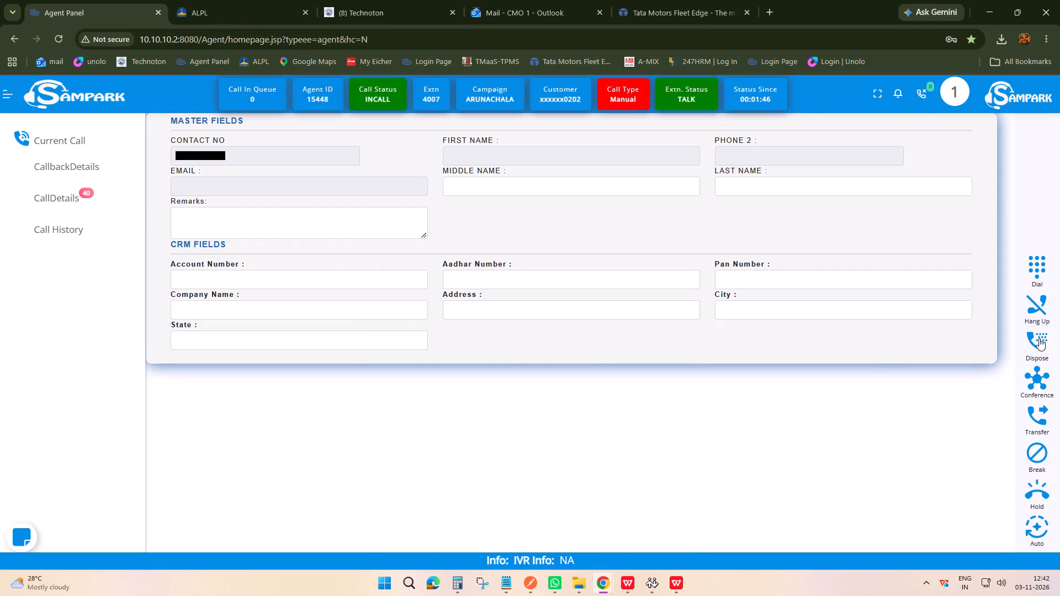
pyautogui.click(1039, 338)
pyautogui.click(209, 171)
pyautogui.click(215, 242)
pyautogui.click(885, 168)
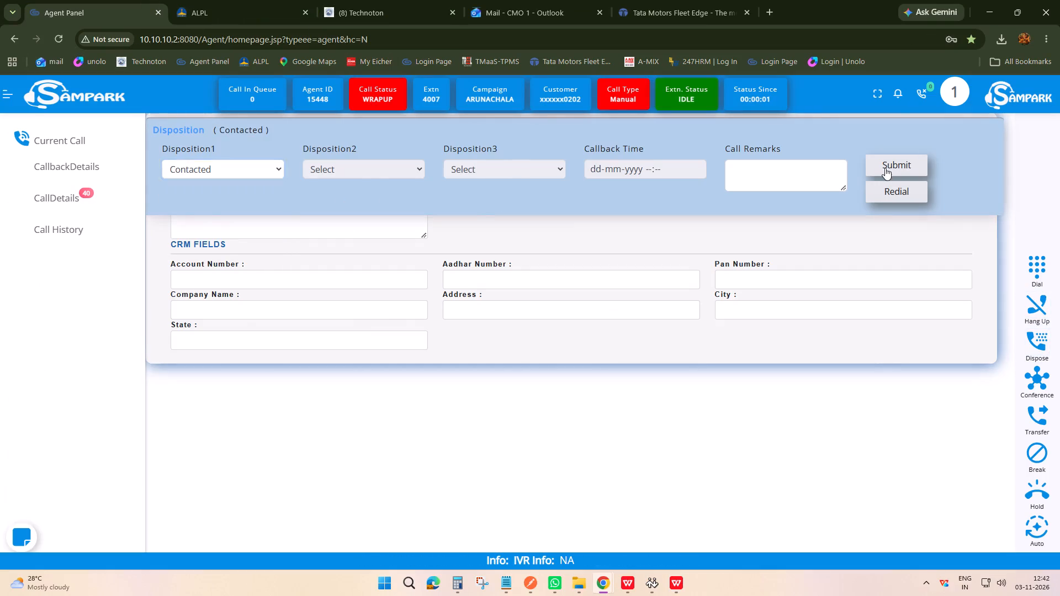
pyautogui.click(676, 585)
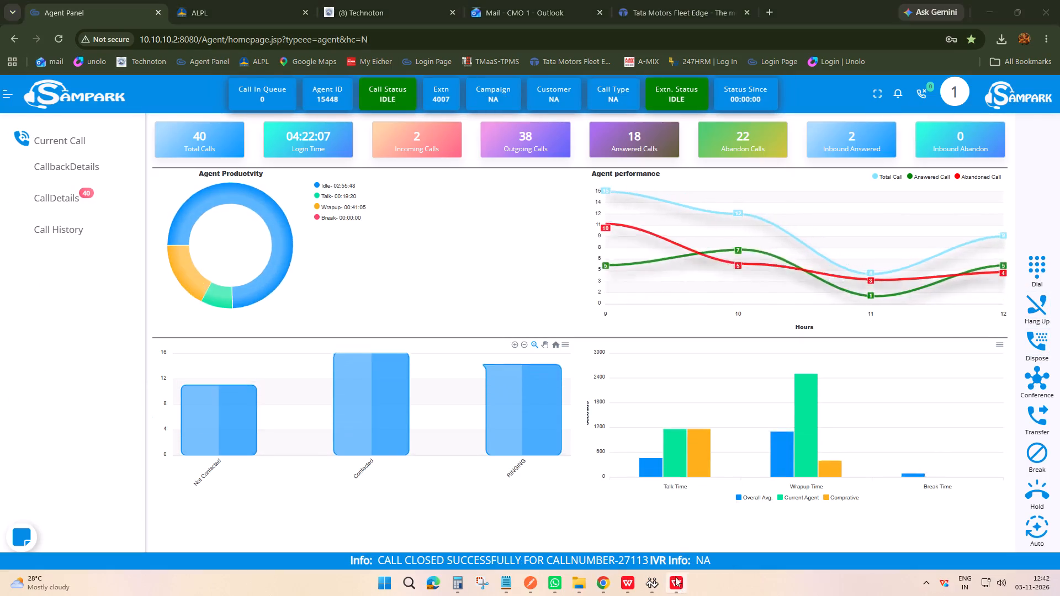
pyautogui.click(848, 346)
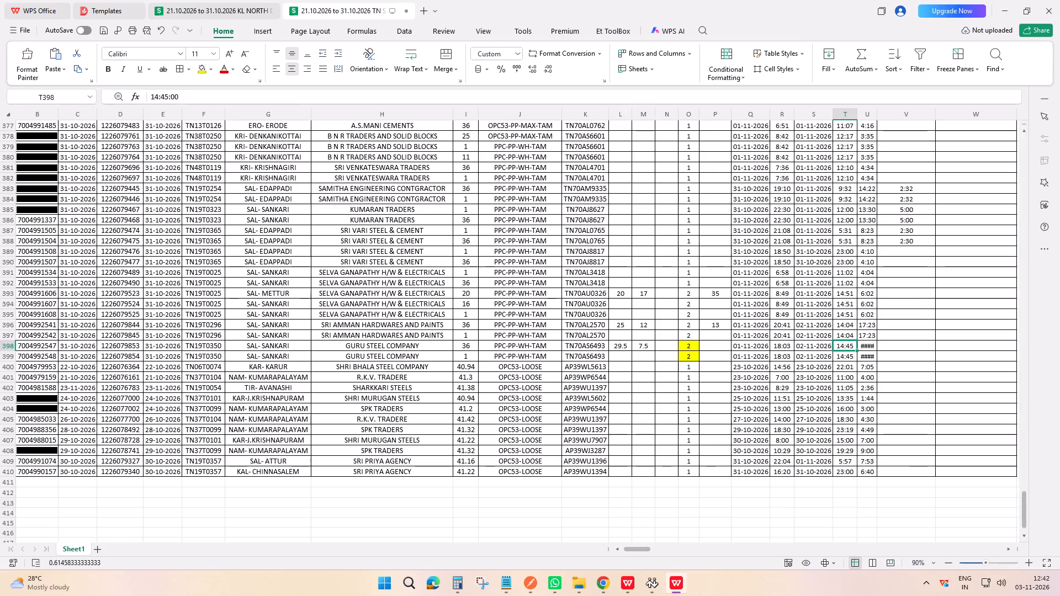
pyautogui.write('14')
pyautogui.write(':50')
pyautogui.press('Return')
pyautogui.hotkey('ctrl', 'd')
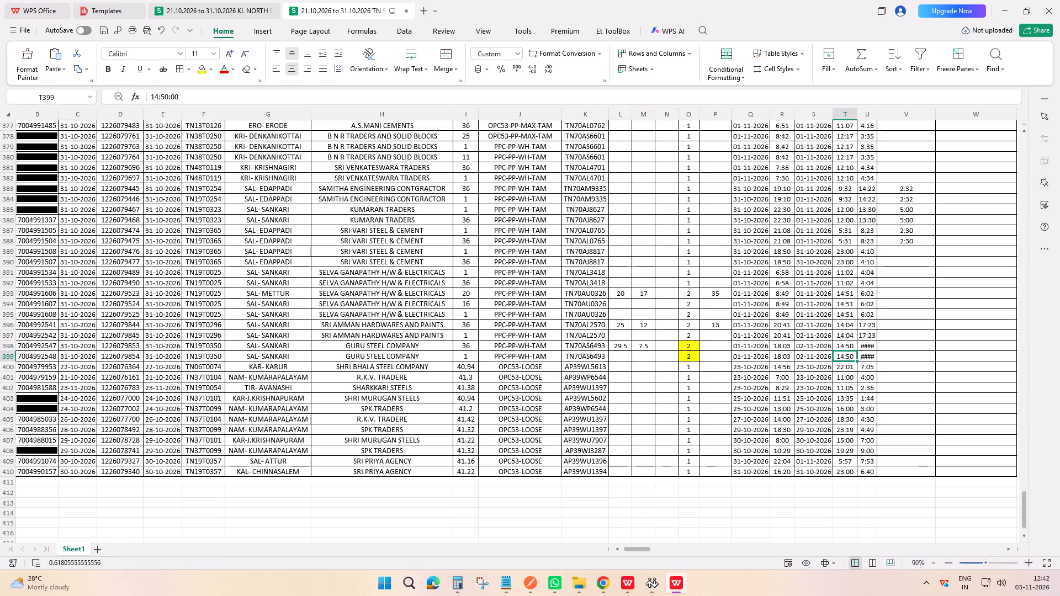
pyautogui.click(718, 350)
pyautogui.click(673, 594)
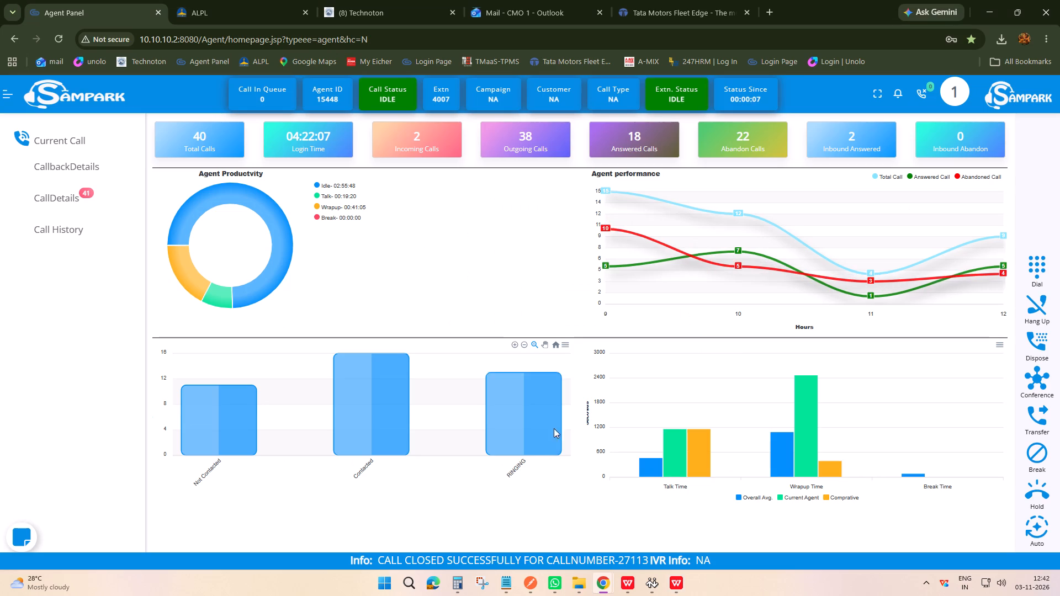
pyautogui.click(426, 0)
pyautogui.click(142, 332)
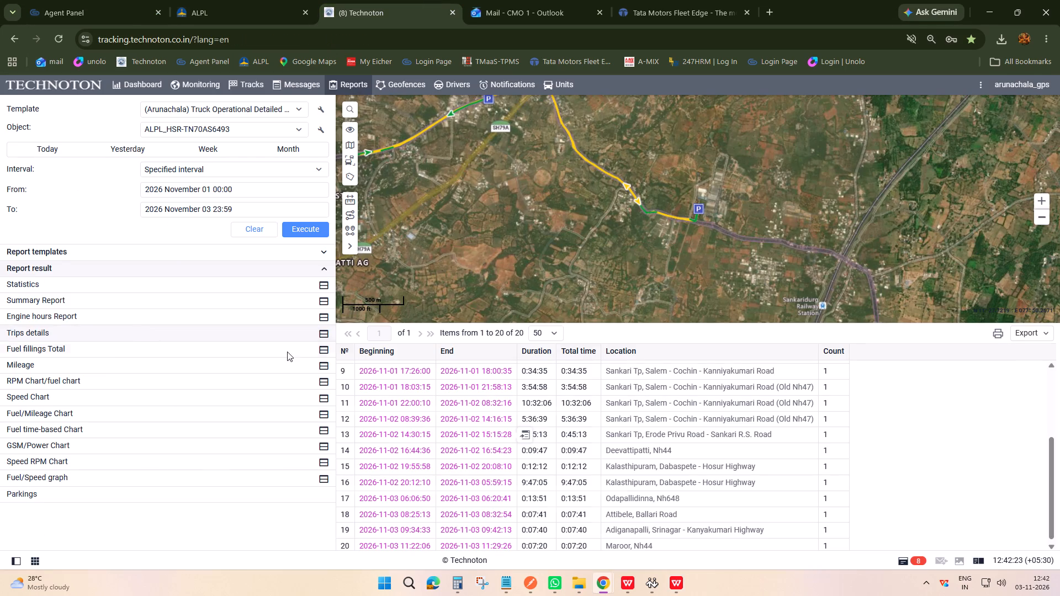
pyautogui.click(364, 398)
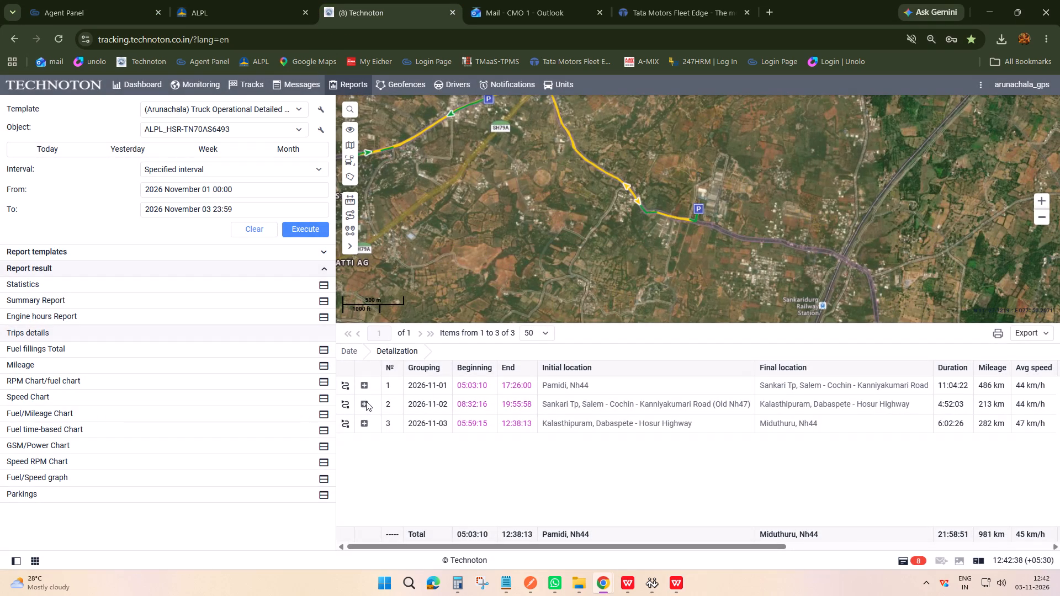
pyautogui.click(364, 401)
pyautogui.click(753, 420)
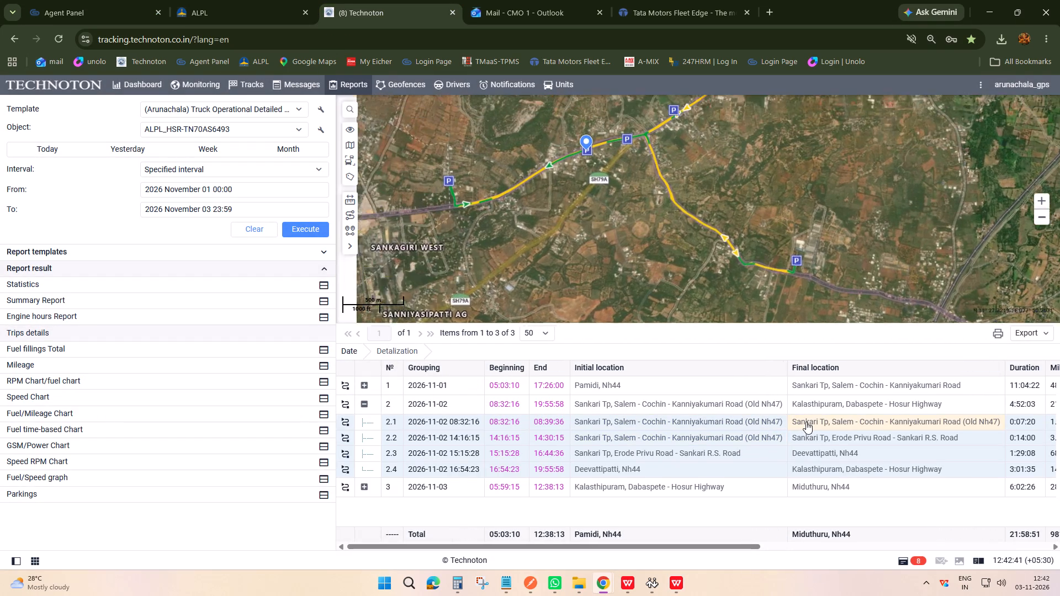
pyautogui.click(806, 422)
pyautogui.click(762, 438)
pyautogui.click(813, 437)
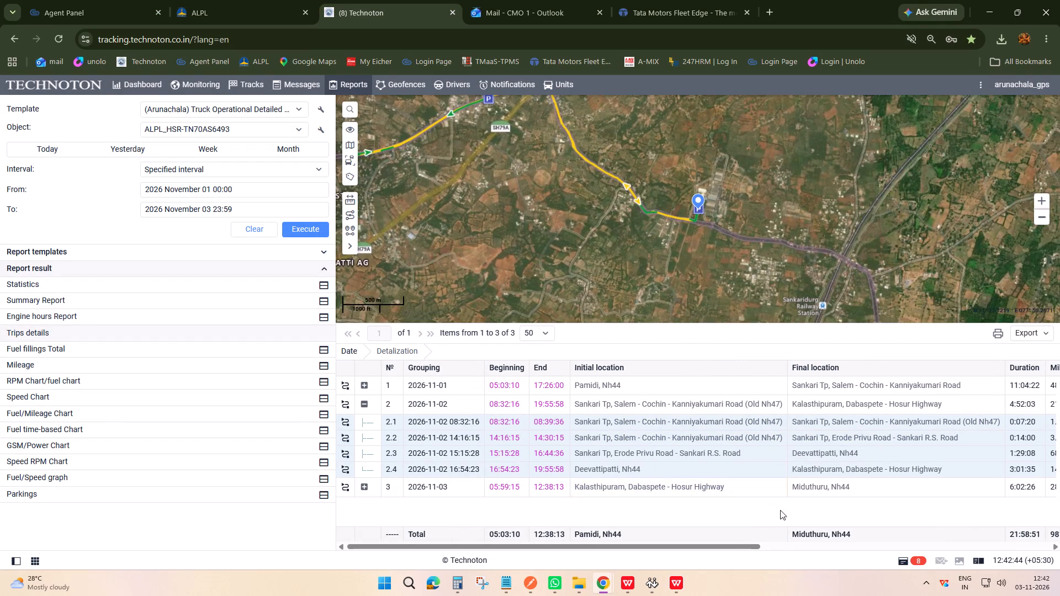
pyautogui.moveTo(745, 549); pyautogui.dragTo(770, 545)
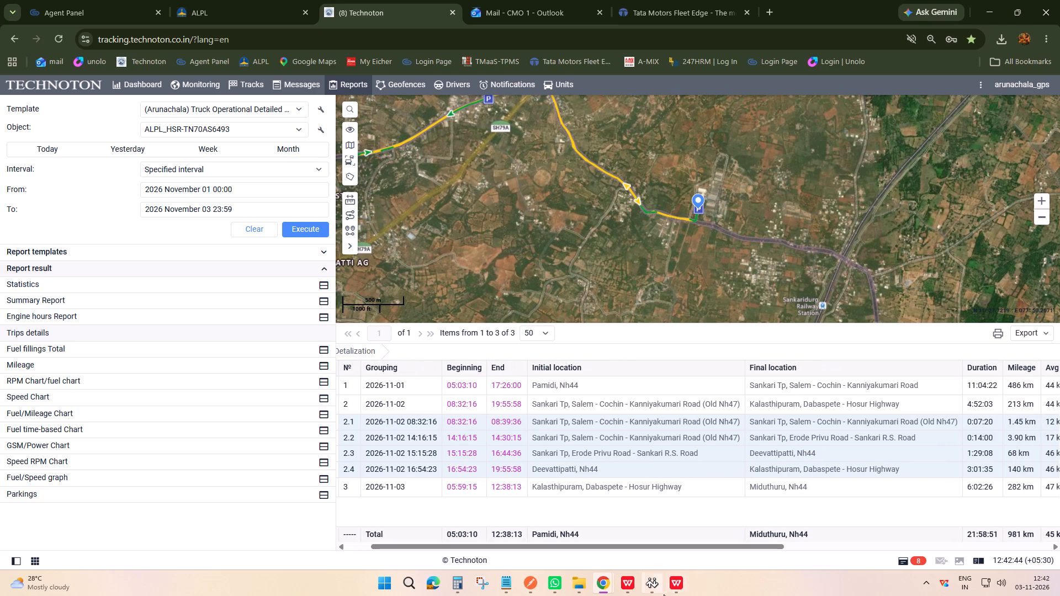
pyautogui.click(678, 592)
pyautogui.click(714, 344)
pyautogui.press('4')
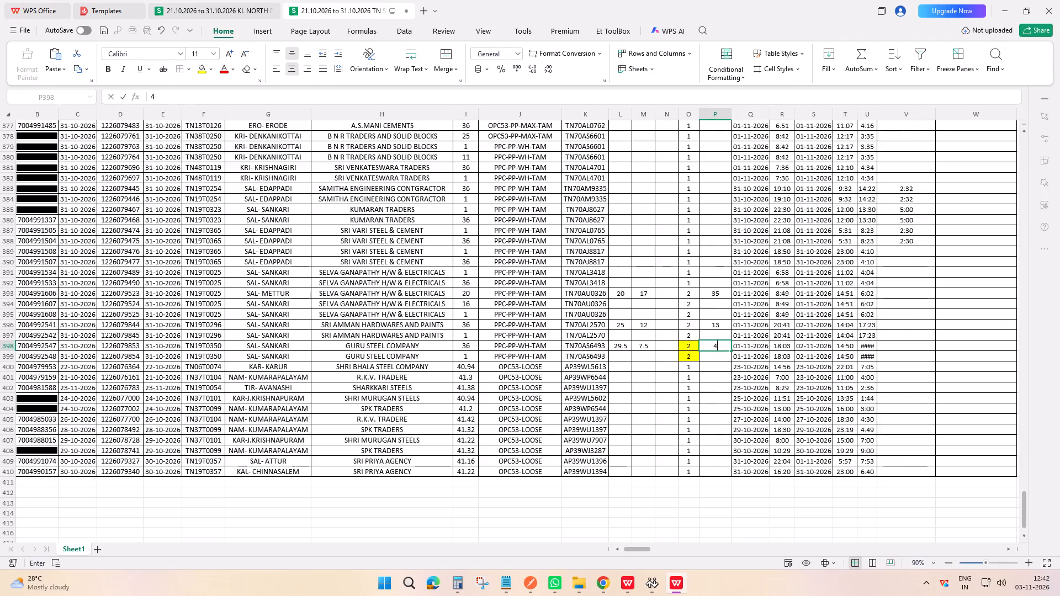
pyautogui.click(739, 348)
# Remove the yellow highlight from the column O cells in rows 398 and 399 and save the workbook.
pyautogui.moveTo(695, 347); pyautogui.dragTo(694, 356)
pyautogui.click(206, 67)
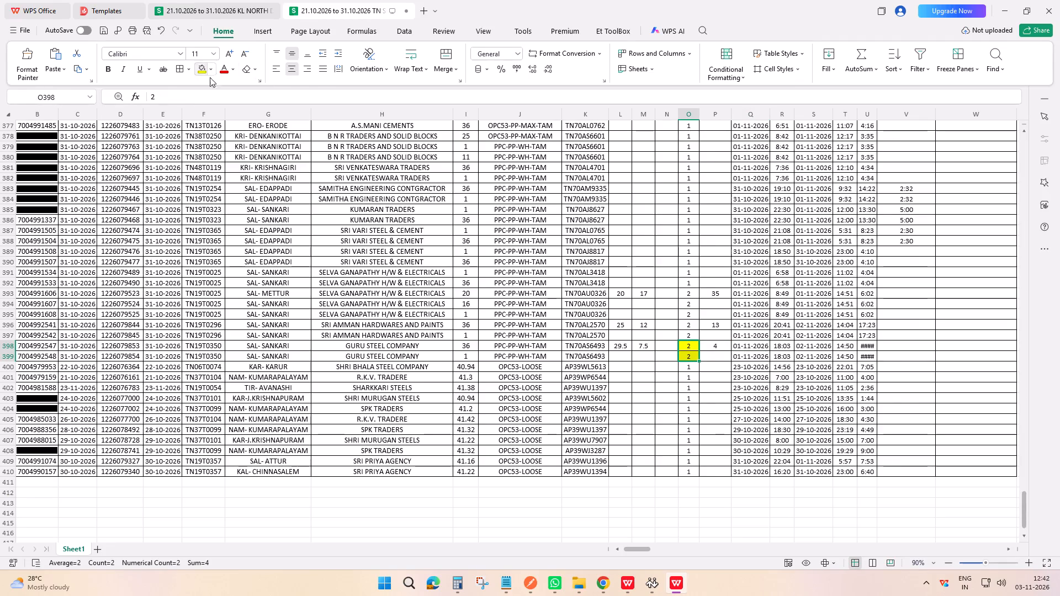
pyautogui.click(211, 68)
pyautogui.click(210, 83)
pyautogui.click(106, 29)
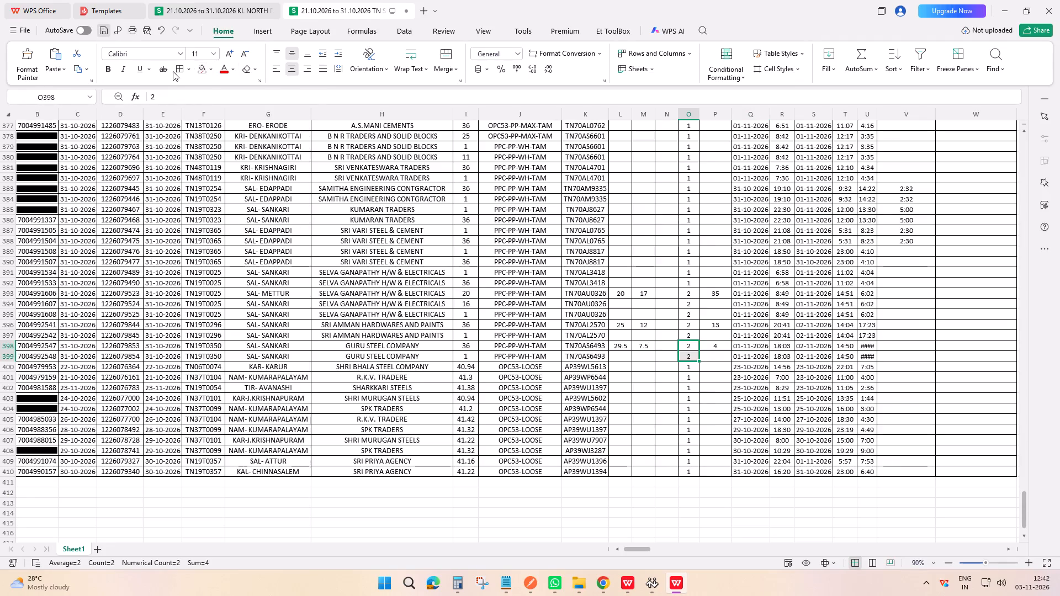
# Enter 24:00 in helper cell Y398 and calculate the overnight duration in X398 with the formula =Y398+T398-R398.
pyautogui.click(907, 346)
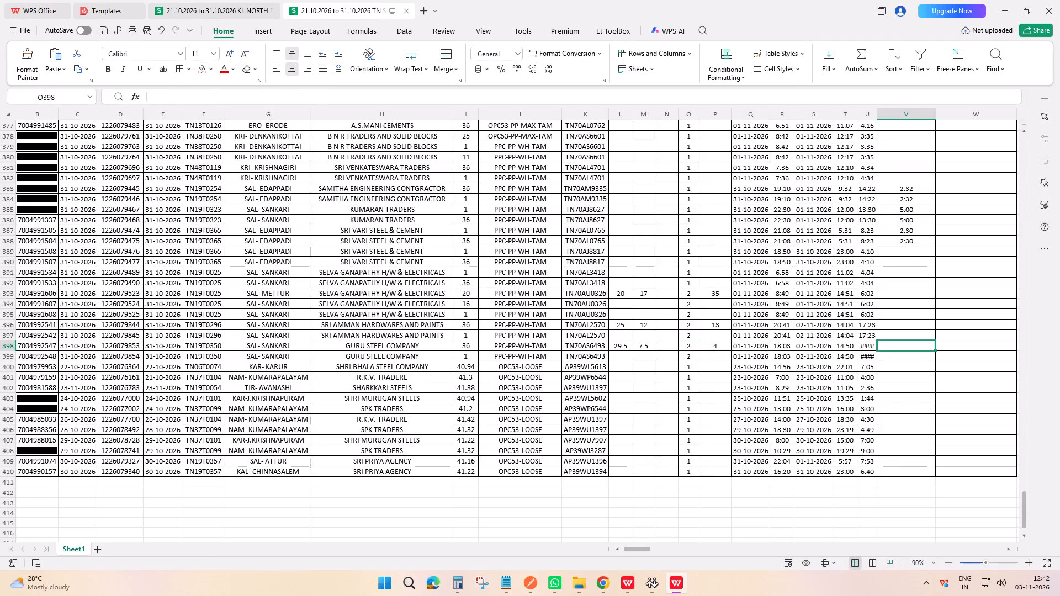
pyautogui.click(1009, 550)
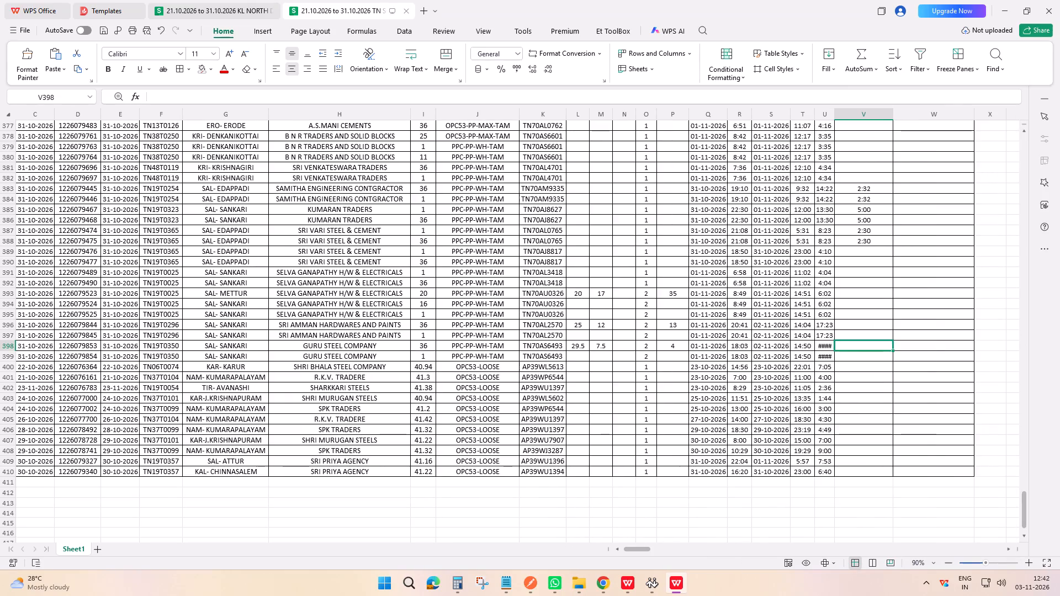
pyautogui.click(1011, 549)
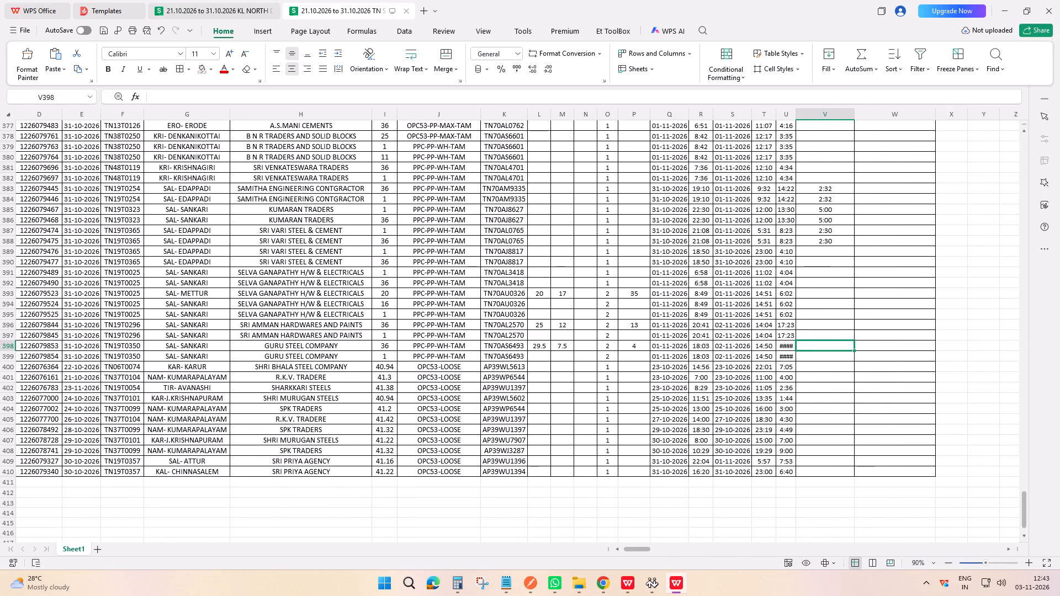
pyautogui.click(984, 349)
pyautogui.press('2')
pyautogui.press('4')
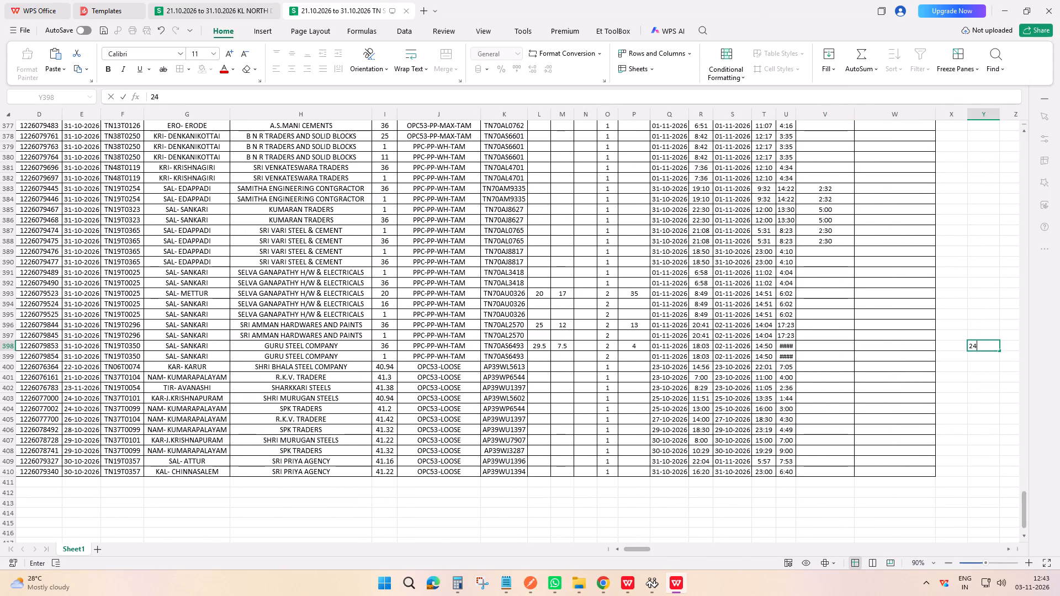
pyautogui.hotkey('shift', ':')
pyautogui.press('0')
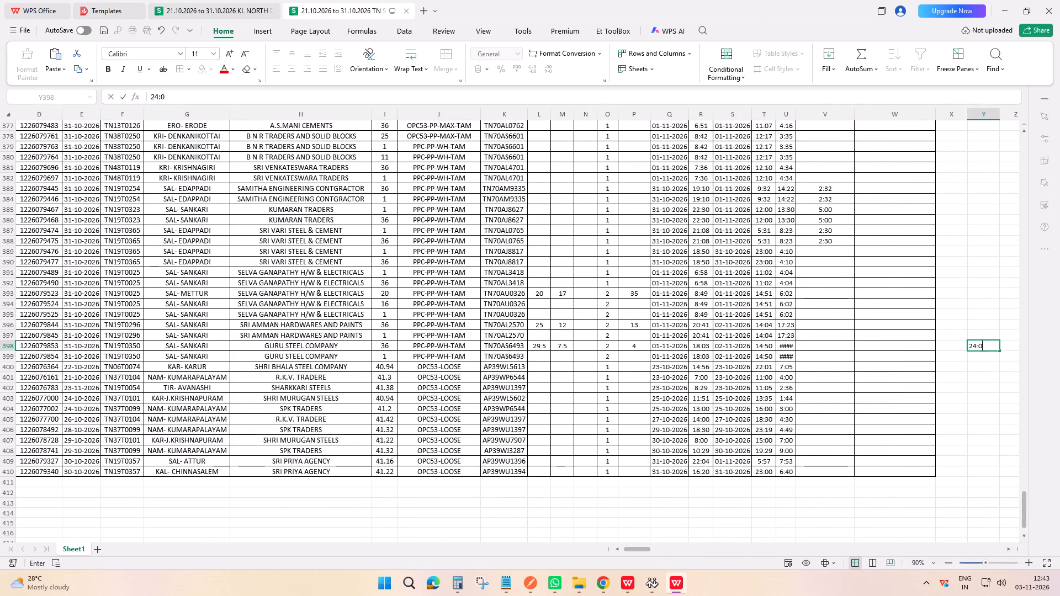
pyautogui.click(953, 343)
pyautogui.press('=')
pyautogui.click(995, 345)
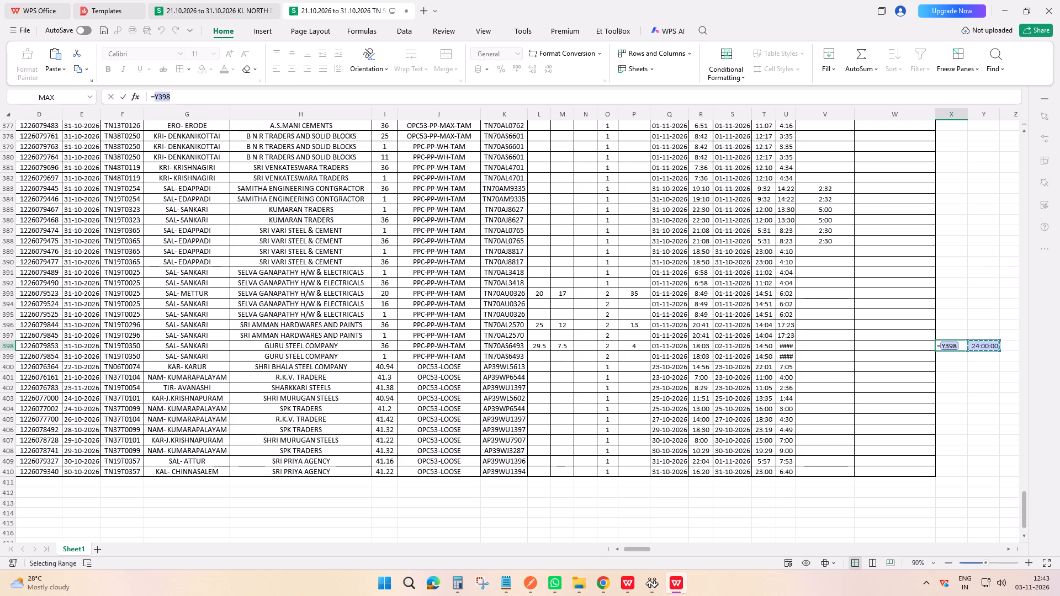
pyautogui.press('+')
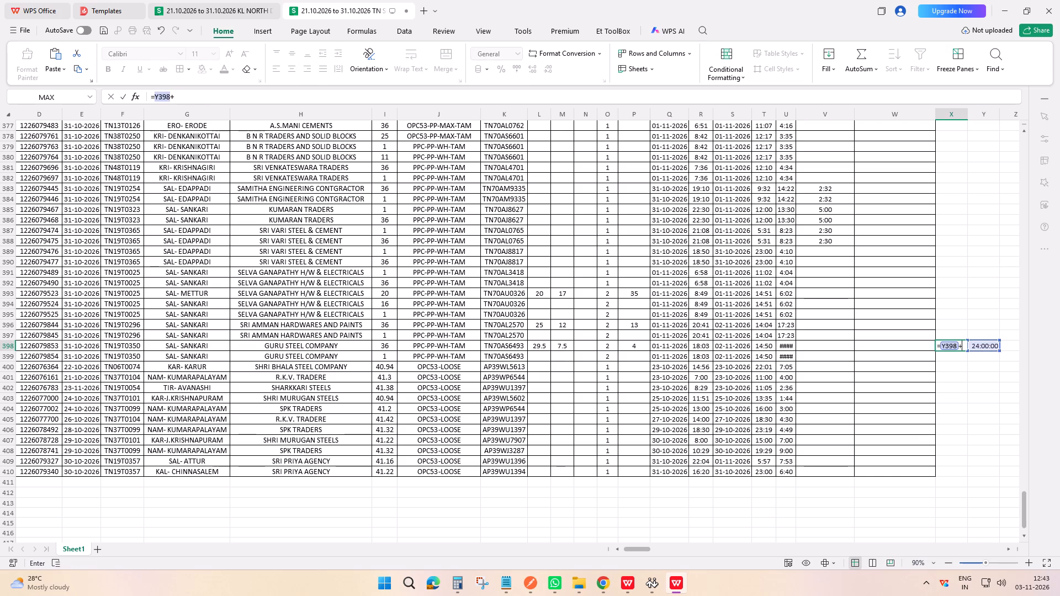
pyautogui.click(769, 346)
pyautogui.press('-')
pyautogui.click(707, 346)
pyautogui.press('Return')
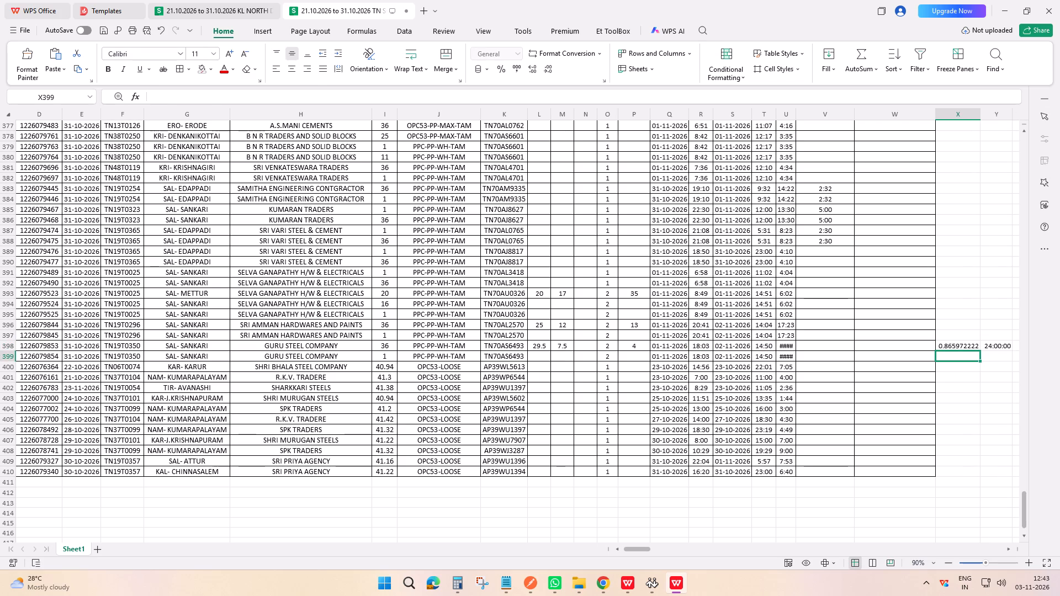
# Apply the time formatting of cell T398 to the calculated duration in X398.
pyautogui.click(742, 347)
pyautogui.click(762, 344)
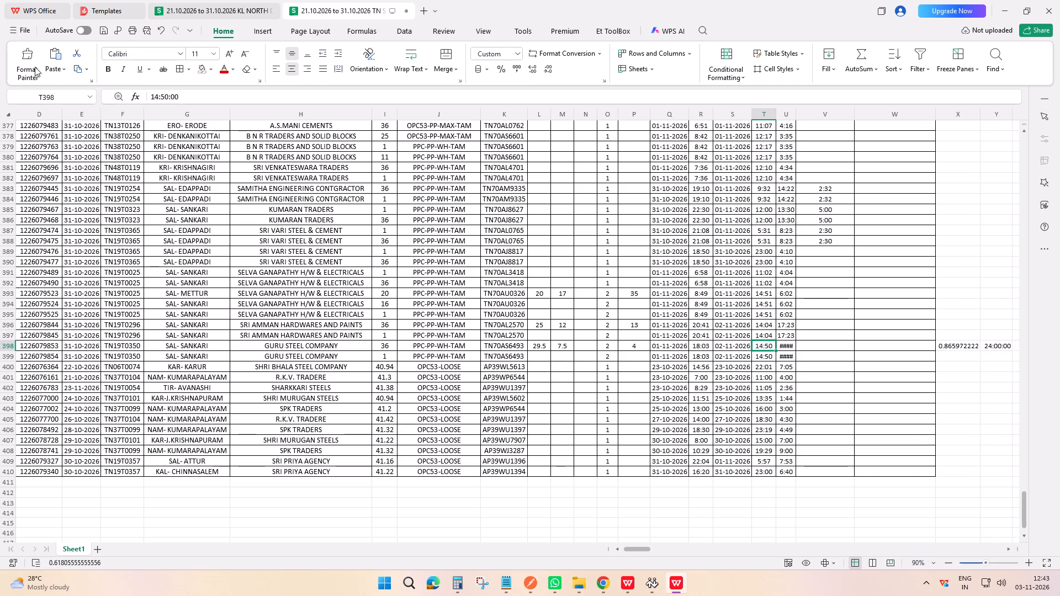
pyautogui.click(35, 67)
pyautogui.click(956, 347)
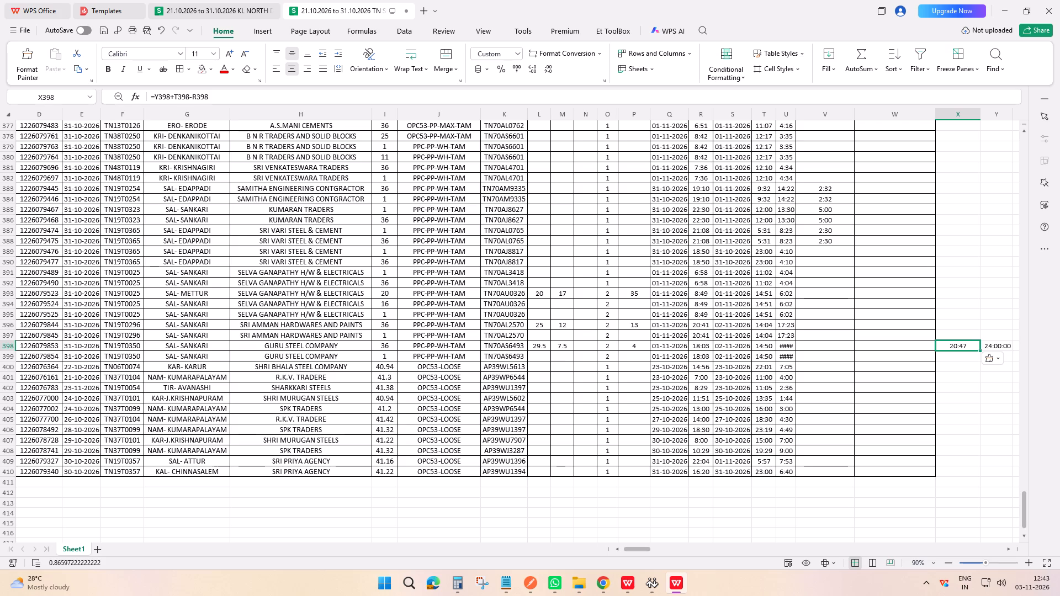
# Set the column U duration to 20:47 in rows 398 and 399.
pyautogui.click(785, 349)
pyautogui.write('20:47')
pyautogui.press('Return')
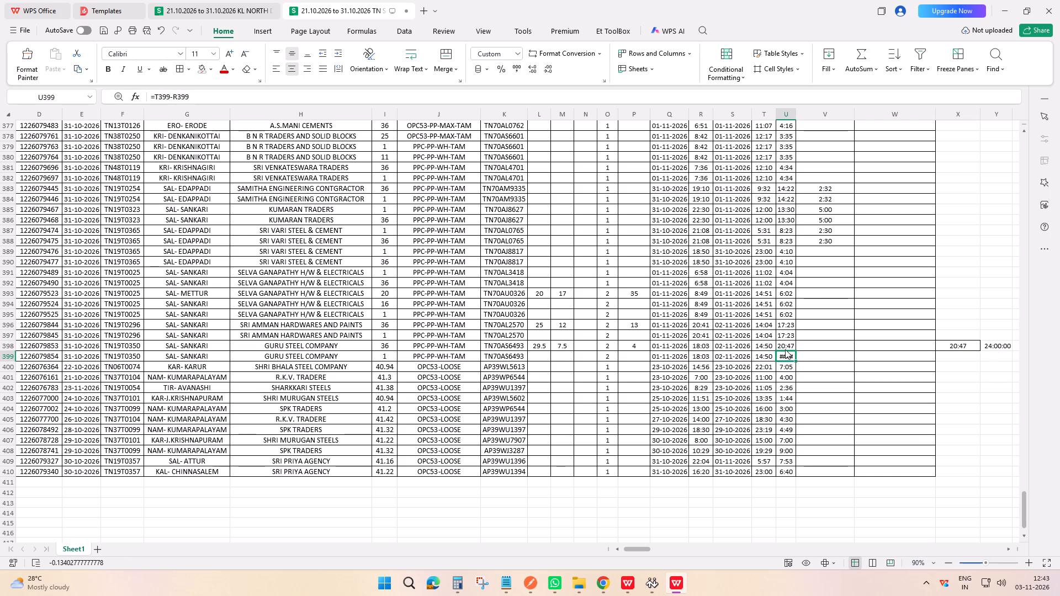
pyautogui.hotkey('ctrl', 'd')
pyautogui.press('Return')
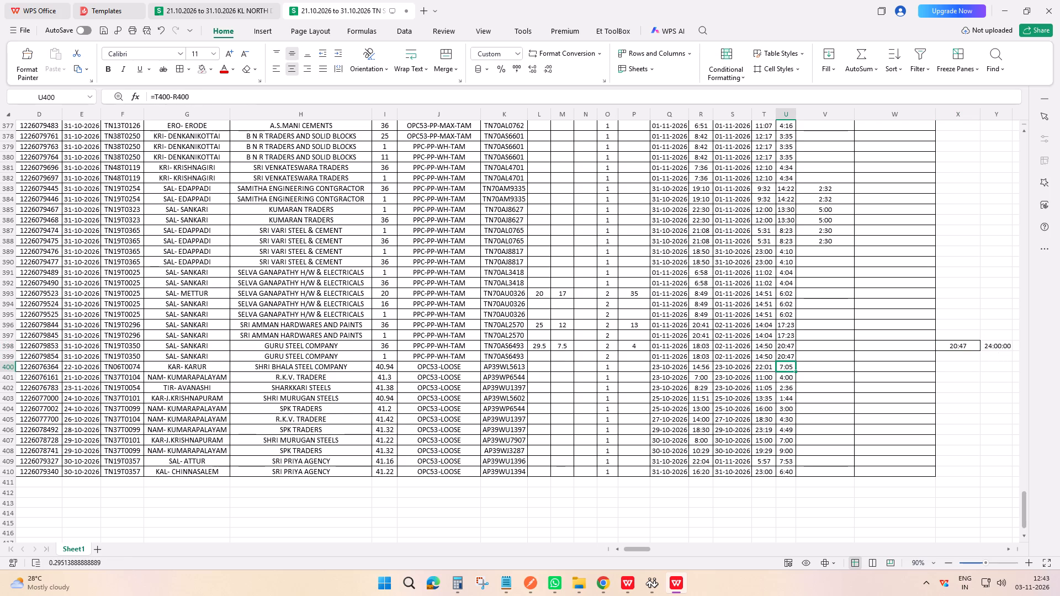
pyautogui.click(812, 346)
pyautogui.click(790, 348)
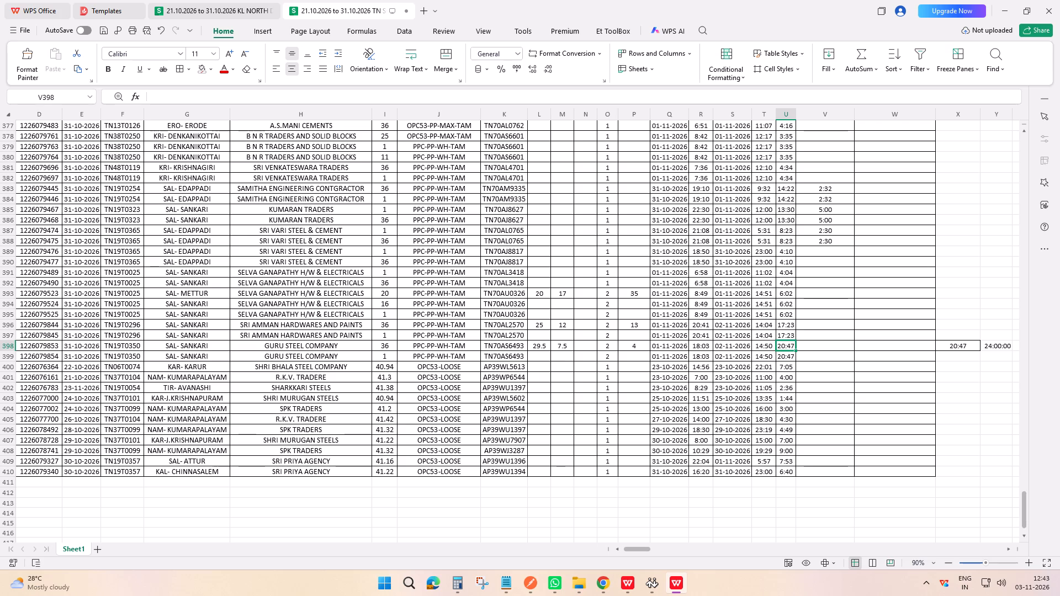
pyautogui.click(955, 331)
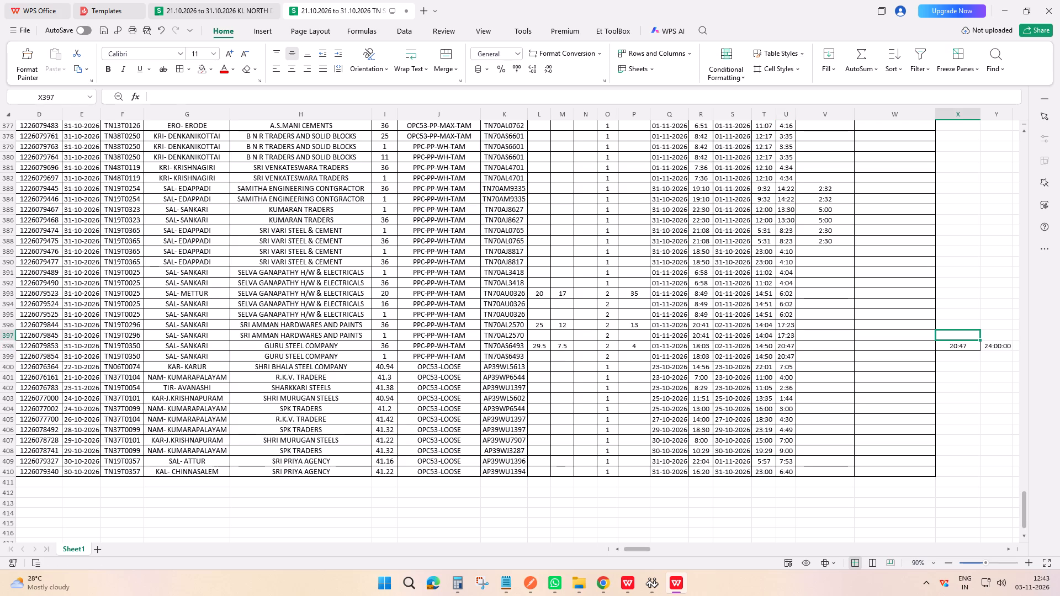
pyautogui.click(818, 346)
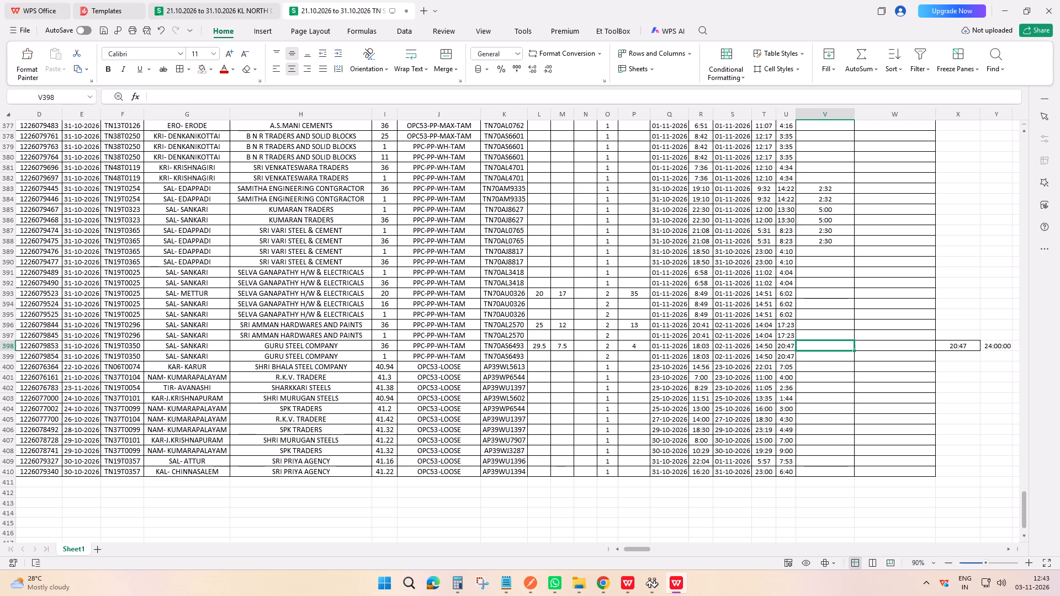
pyautogui.write('7:50')
pyautogui.press('Return')
pyautogui.hotkey('ctrl', 'd')
pyautogui.hotkey('ctrl', 'Return')
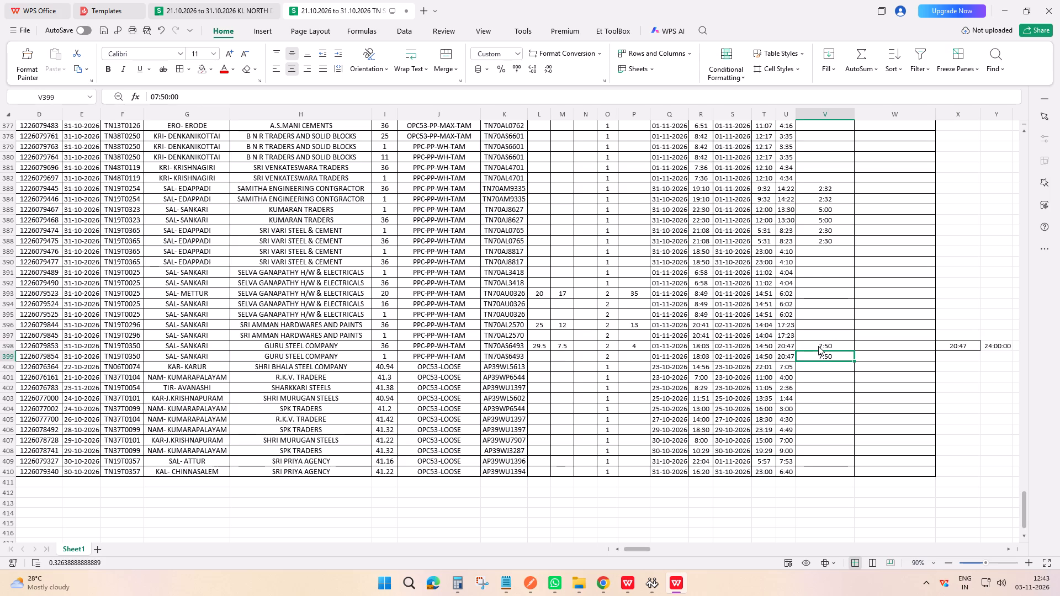
pyautogui.click(855, 329)
pyautogui.click(103, 34)
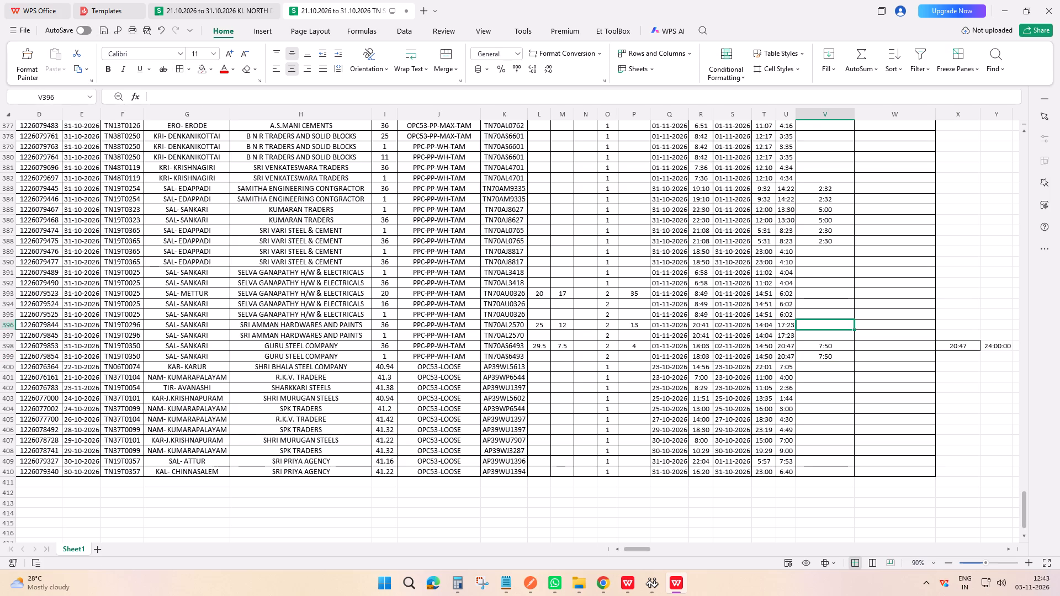
# Delete helper columns X and Y from the TN report sheet.
pyautogui.click(879, 342)
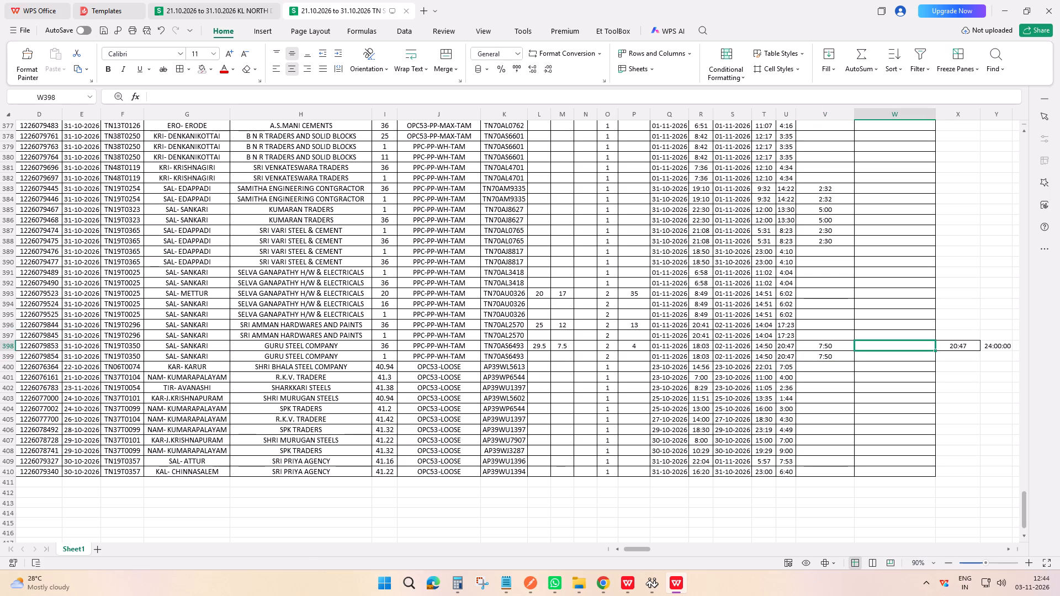
pyautogui.moveTo(963, 115); pyautogui.dragTo(992, 113)
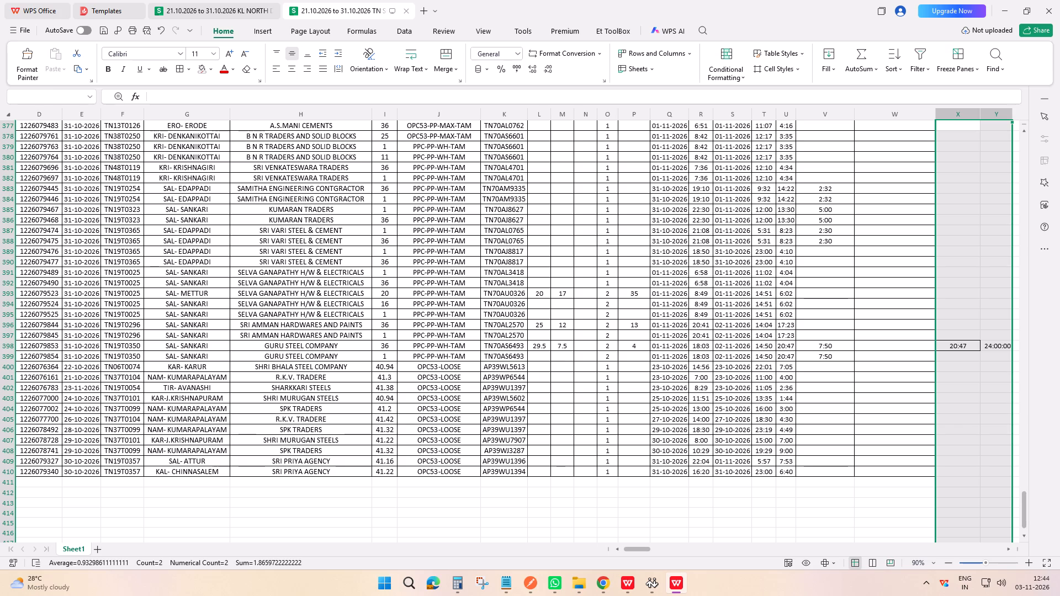
pyautogui.hotkey('ctrl', '-')
pyautogui.click(750, 279)
pyautogui.scroll(5, 760, 278)
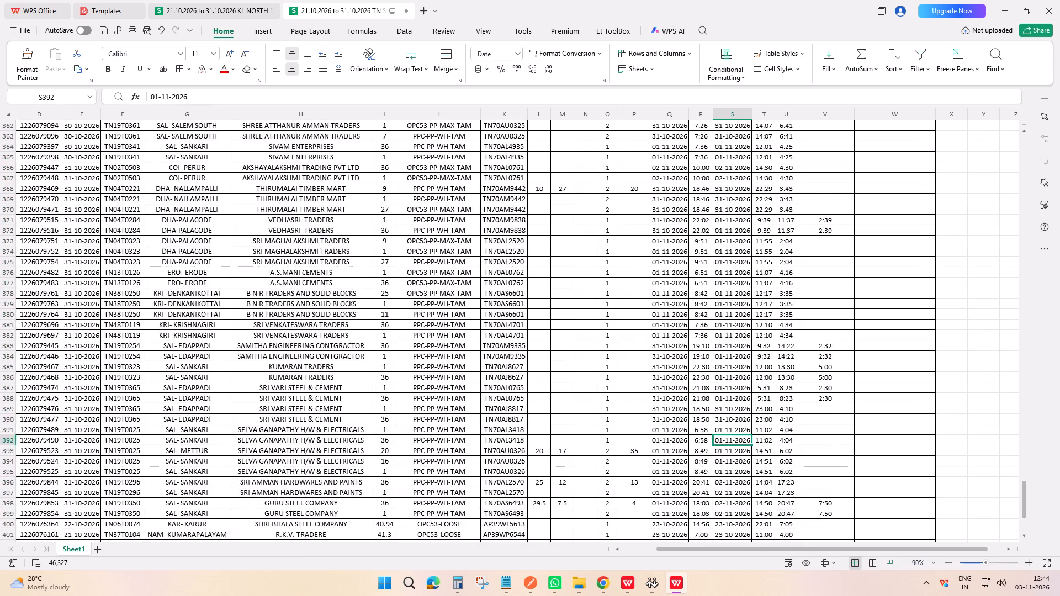
pyautogui.scroll(6, 763, 274)
pyautogui.click(505, 246)
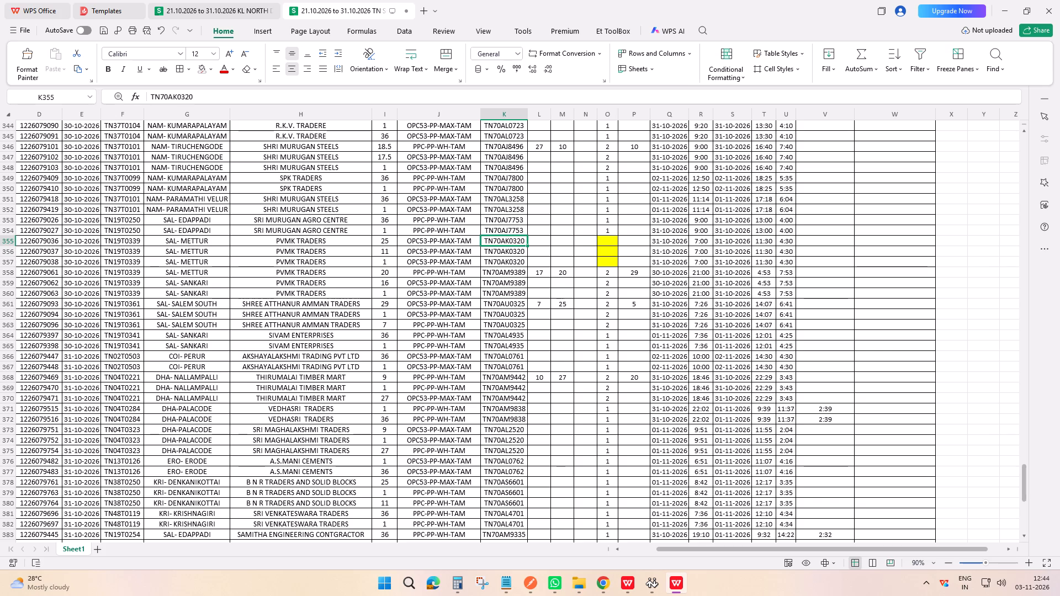
pyautogui.click(504, 245)
pyautogui.hotkey('ctrl', 'c')
pyautogui.click(1002, 6)
pyautogui.click(198, 0)
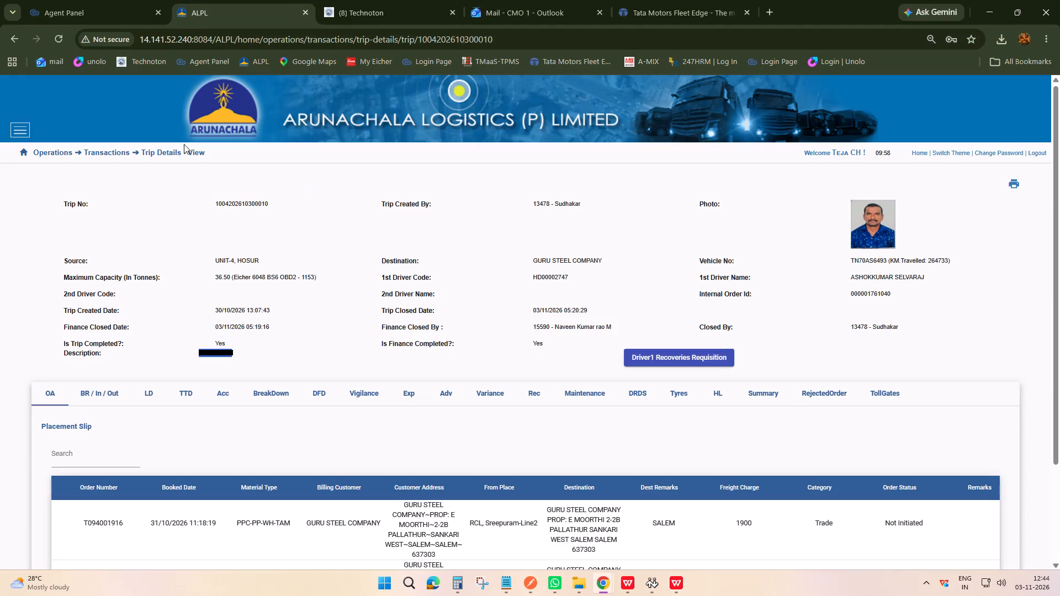
pyautogui.click(13, 36)
pyautogui.click(919, 188)
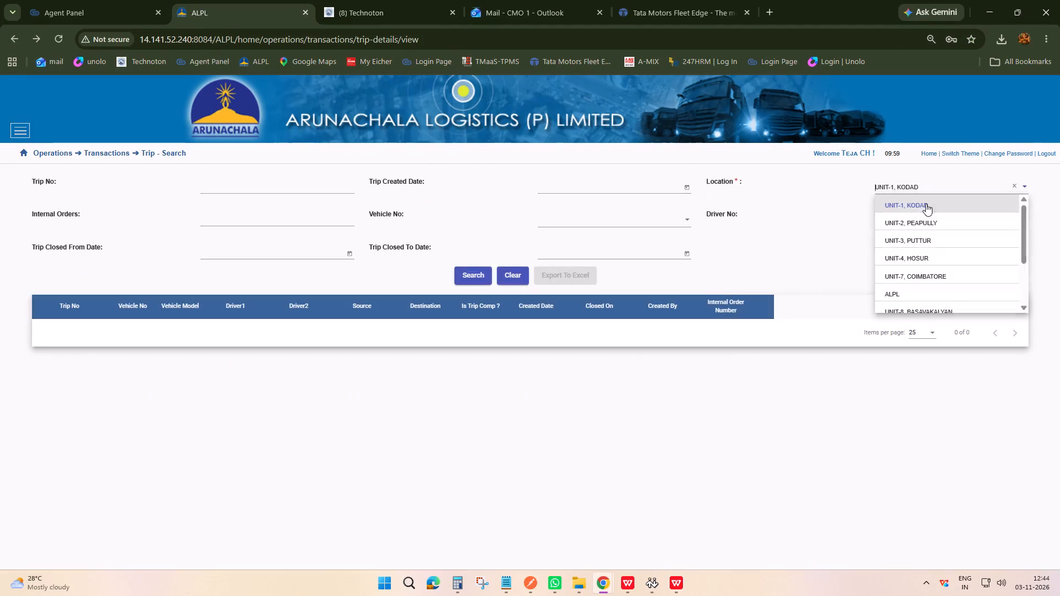
pyautogui.scroll(-3, 914, 285)
pyautogui.scroll(3, 913, 275)
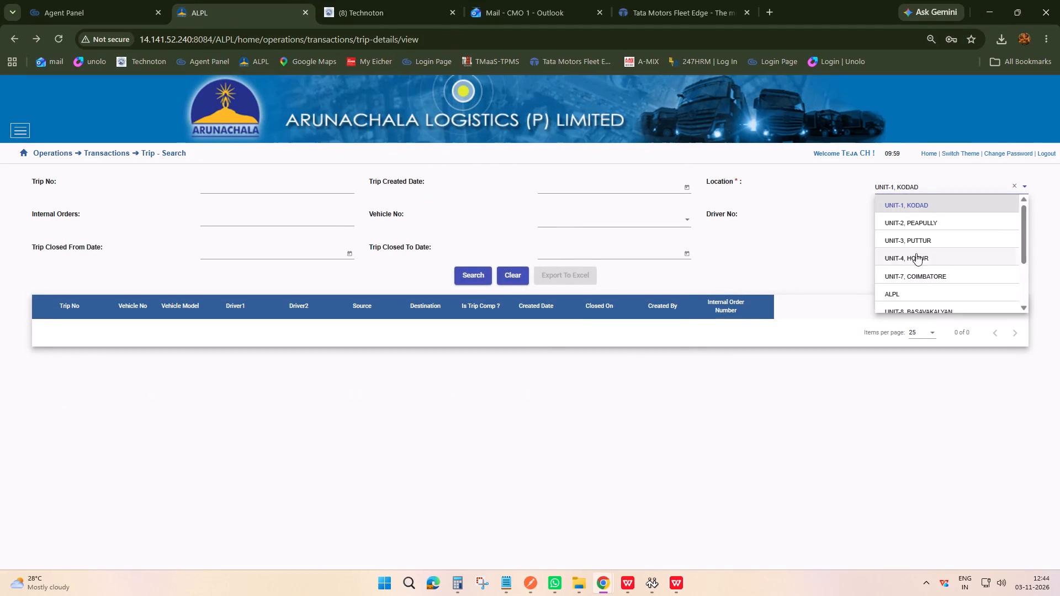
pyautogui.click(915, 257)
pyautogui.click(655, 225)
pyautogui.hotkey('ctrl', 'v')
pyautogui.click(580, 227)
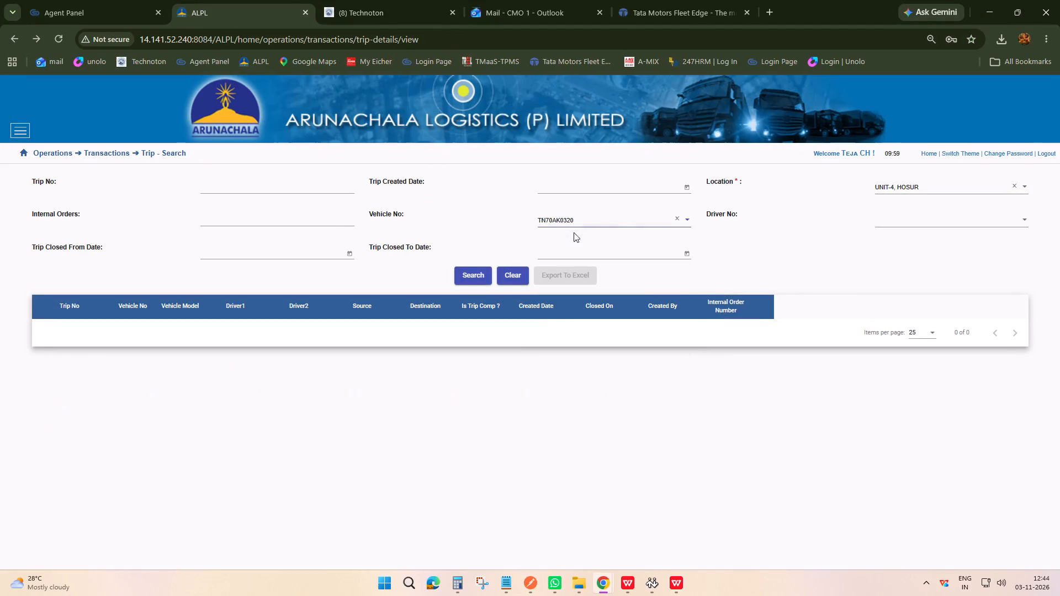
pyautogui.click(448, 275)
pyautogui.click(487, 273)
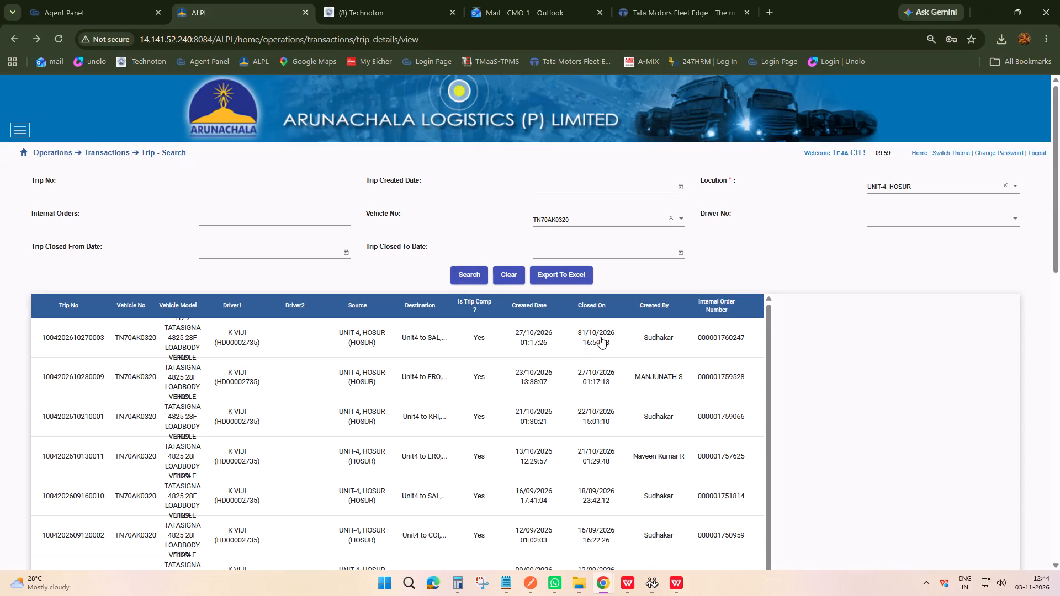
pyautogui.click(589, 338)
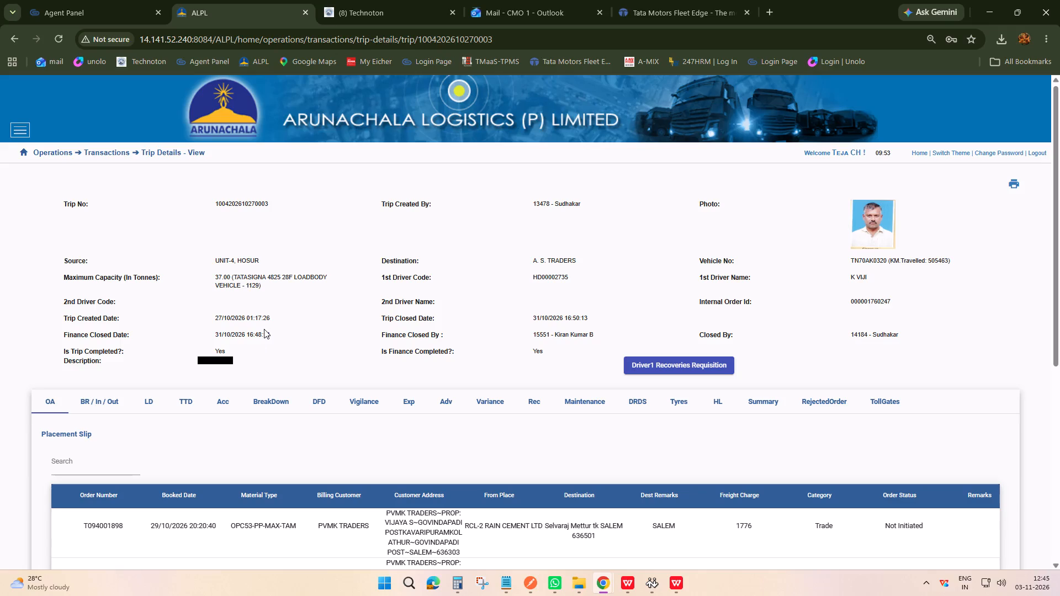
pyautogui.click(425, 0)
pyautogui.click(590, 0)
pyautogui.click(686, 0)
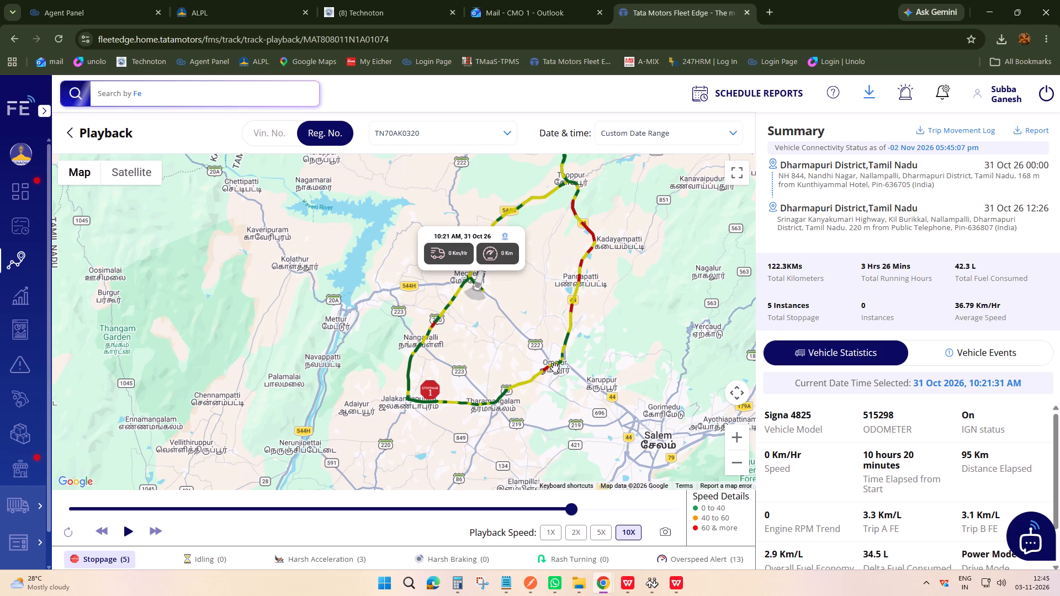
pyautogui.click(283, 0)
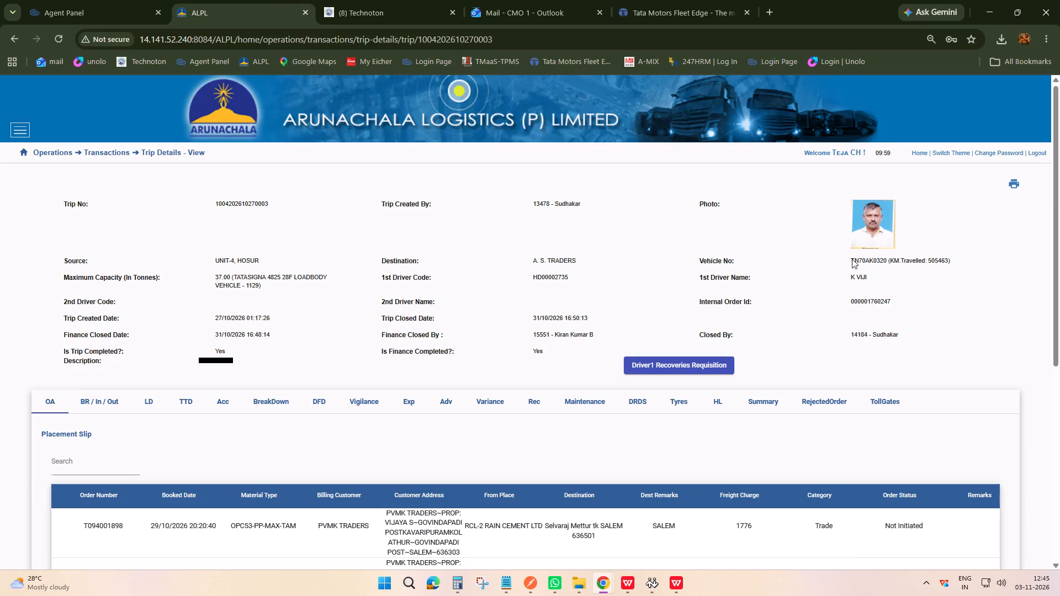
pyautogui.click(884, 260)
pyautogui.moveTo(886, 259); pyautogui.dragTo(854, 257)
pyautogui.click(872, 260)
pyautogui.doubleClick(860, 262)
pyautogui.click(876, 255)
pyautogui.moveTo(886, 261); pyautogui.dragTo(847, 260)
pyautogui.hotkey('ctrl', 'c')
pyautogui.click(12, 39)
pyautogui.click(920, 177)
pyautogui.click(935, 235)
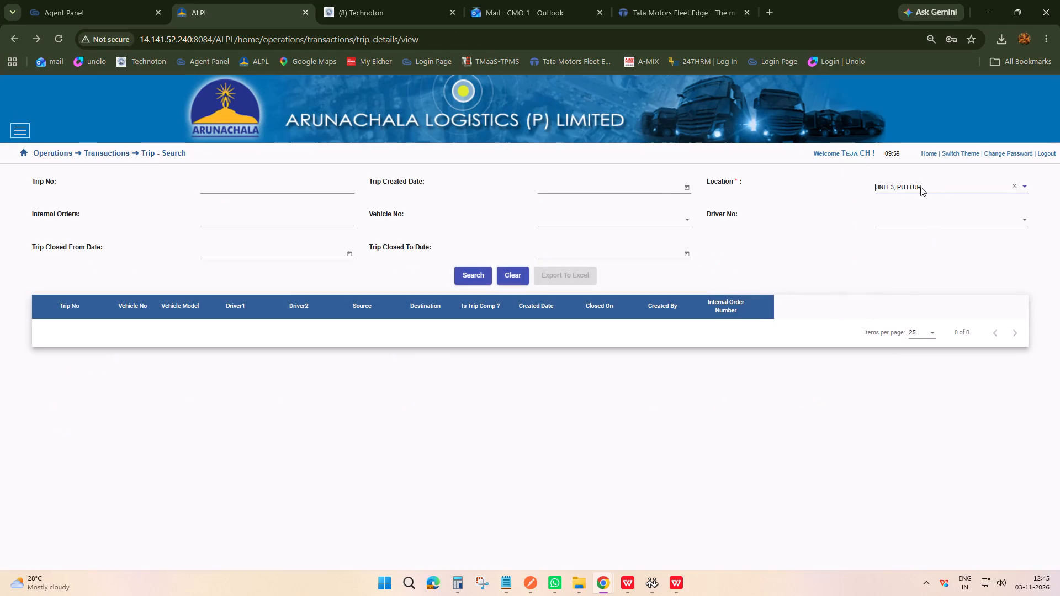
pyautogui.click(920, 186)
pyautogui.click(925, 254)
pyautogui.click(929, 217)
pyautogui.hotkey('ctrl', 'v')
pyautogui.click(919, 230)
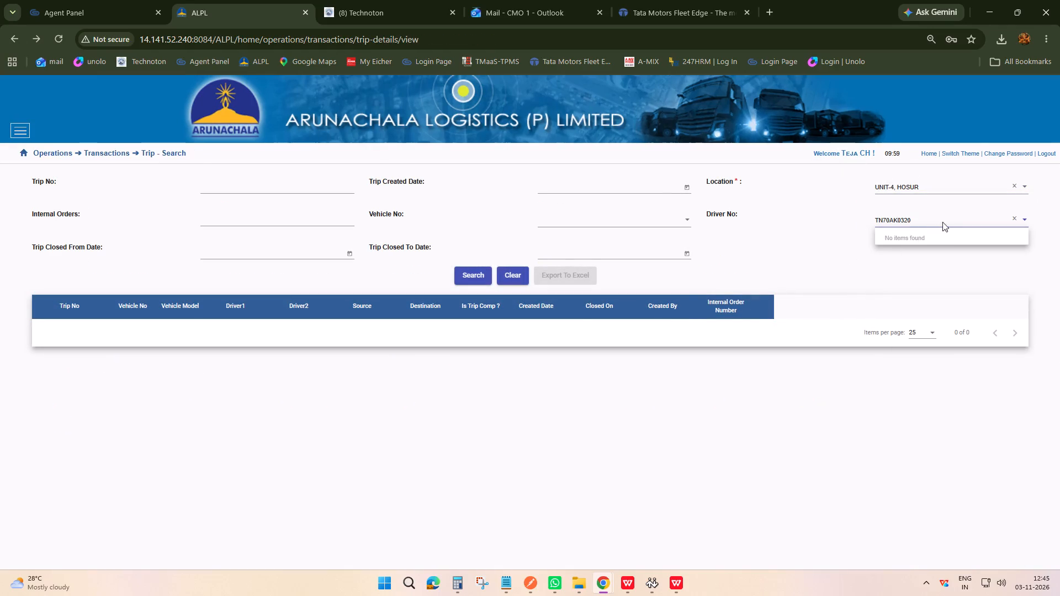
pyautogui.click(576, 215)
pyautogui.hotkey('ctrl', 'v')
pyautogui.click(590, 233)
pyautogui.click(474, 266)
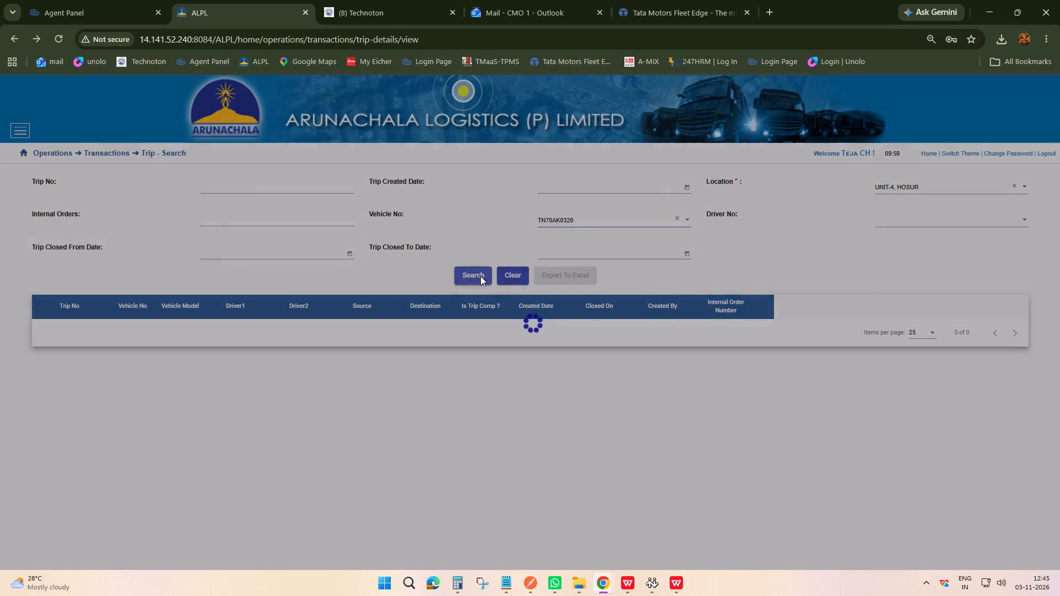
pyautogui.click(565, 340)
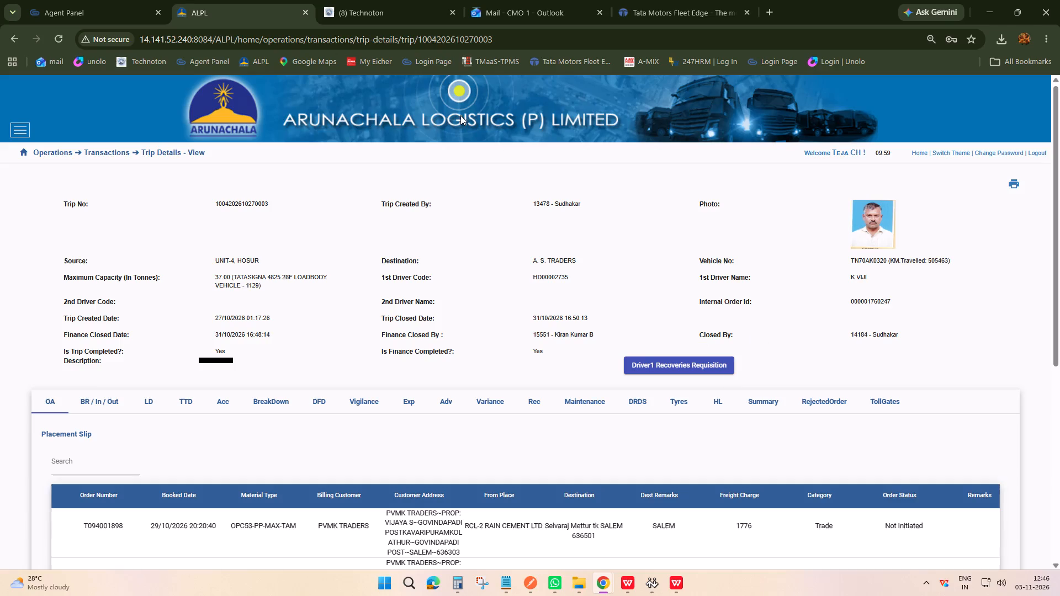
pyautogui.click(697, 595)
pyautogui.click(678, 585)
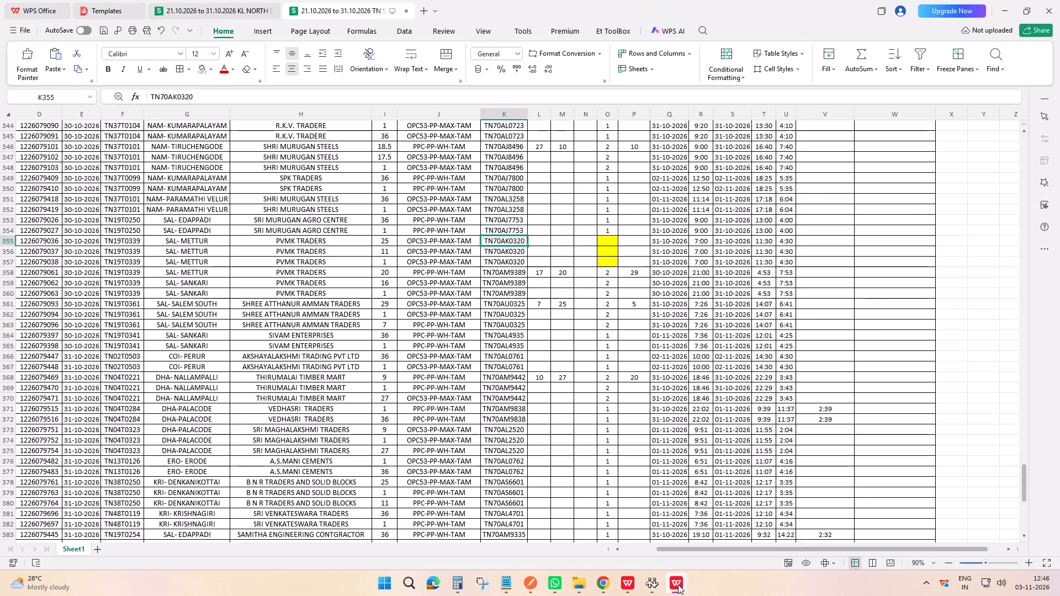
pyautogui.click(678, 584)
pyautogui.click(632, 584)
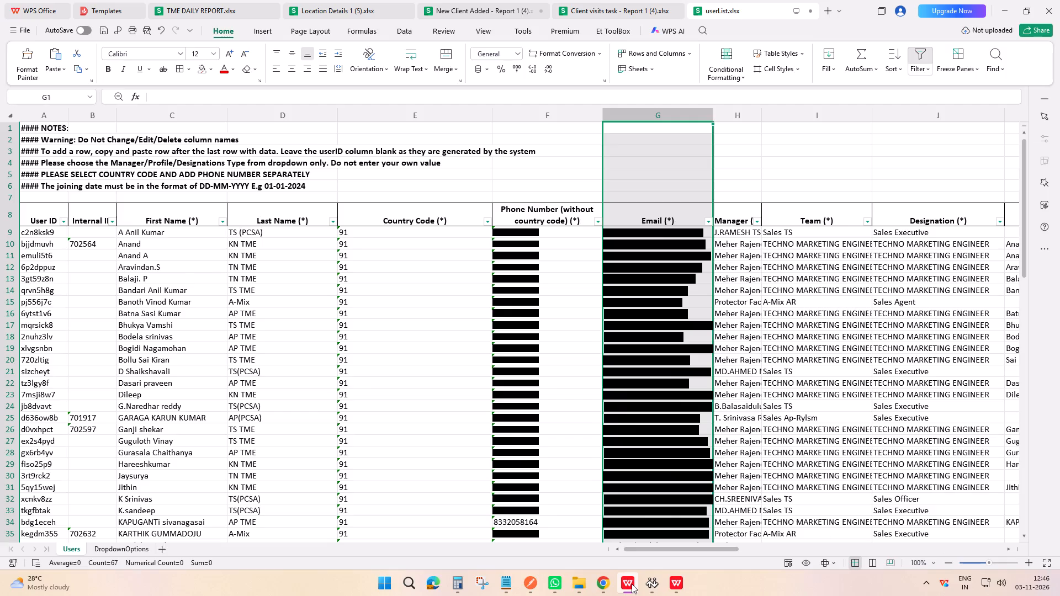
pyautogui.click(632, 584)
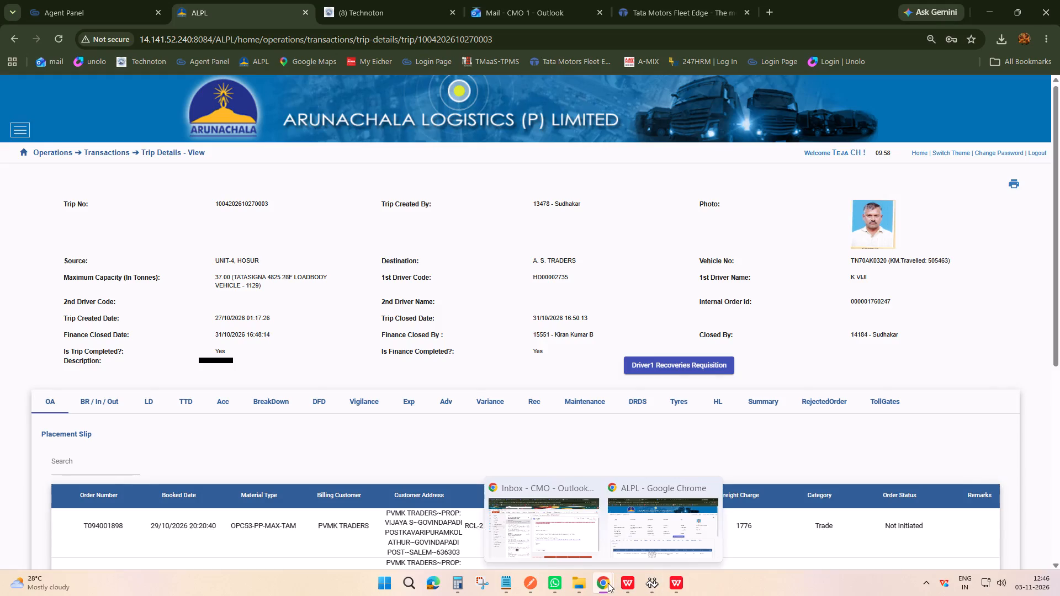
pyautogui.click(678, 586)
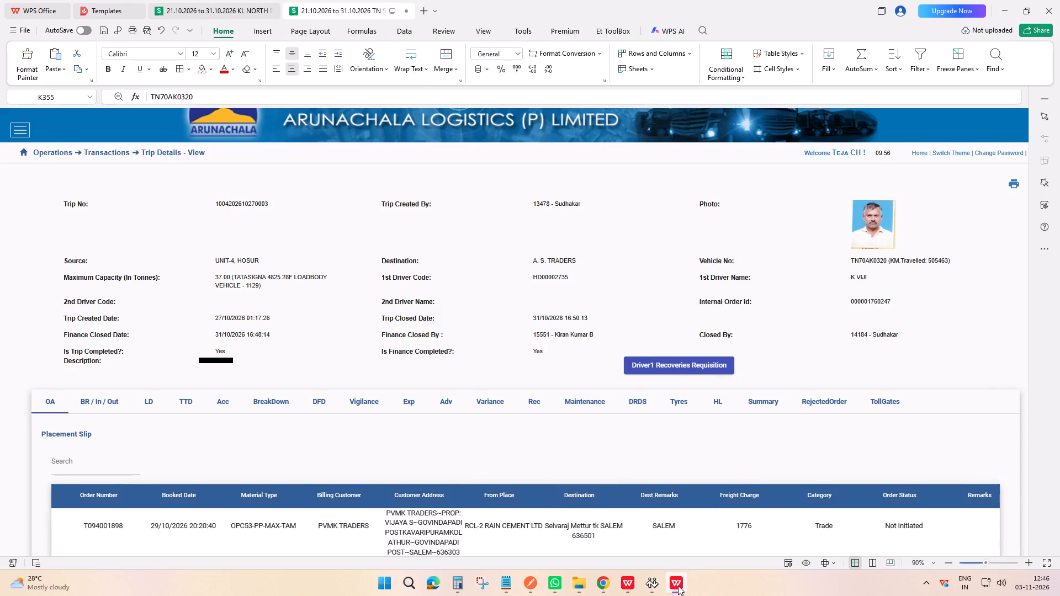
# In Postman, replace the employee ID in the GetEmpLastPunch request and send it to look up that employee's last punch.
pyautogui.click(527, 583)
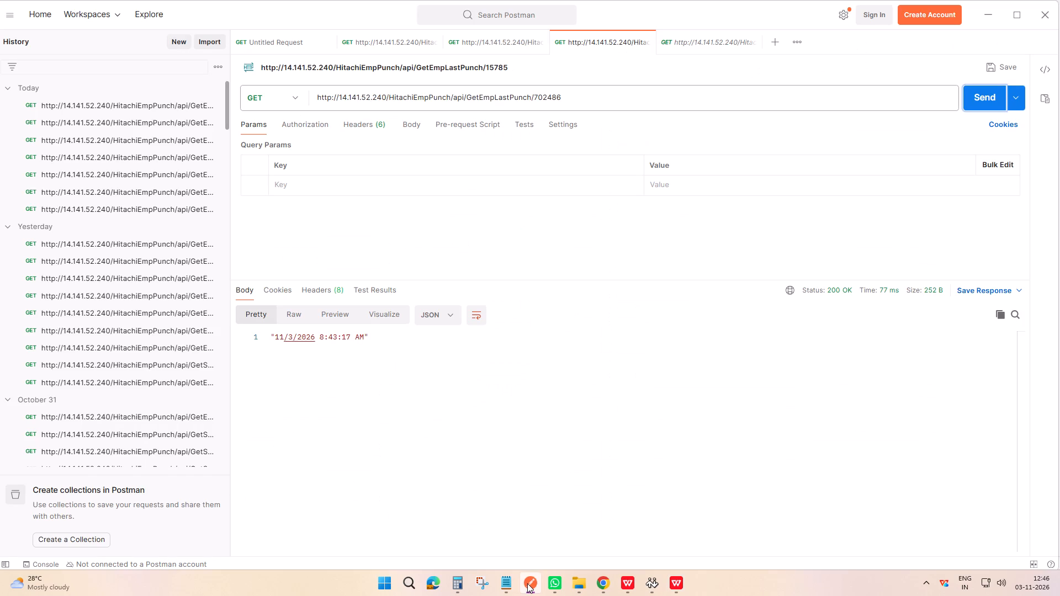
pyautogui.click(573, 96)
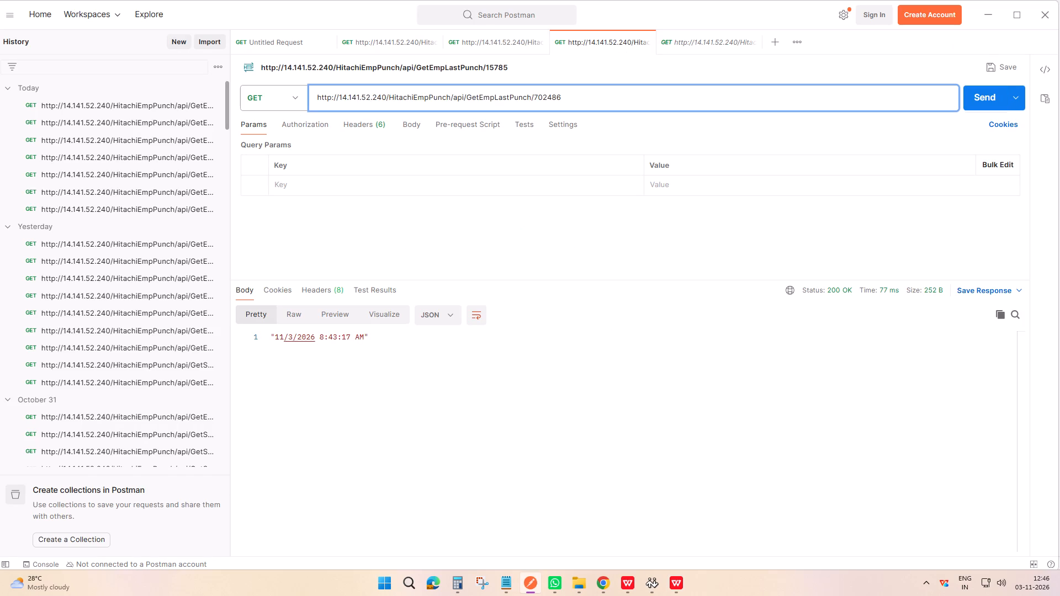
pyautogui.moveTo(571, 94); pyautogui.dragTo(533, 94)
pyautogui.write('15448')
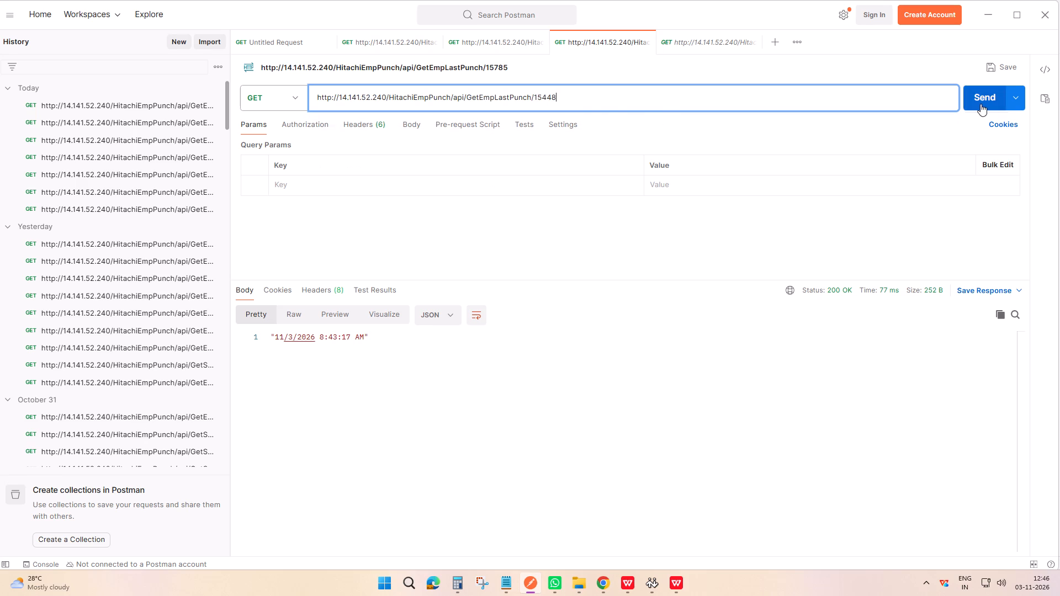
pyautogui.click(981, 104)
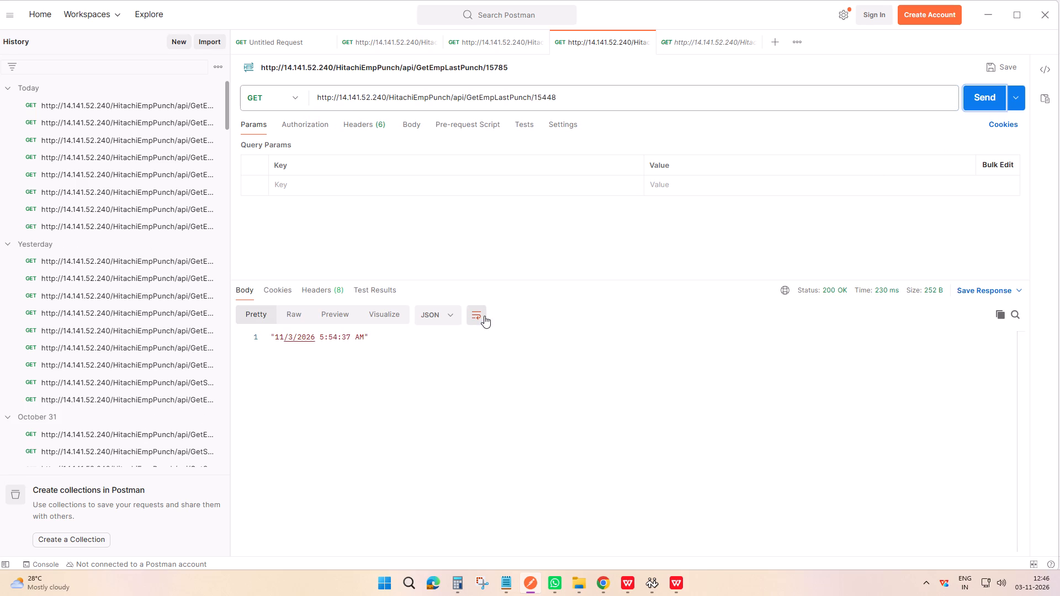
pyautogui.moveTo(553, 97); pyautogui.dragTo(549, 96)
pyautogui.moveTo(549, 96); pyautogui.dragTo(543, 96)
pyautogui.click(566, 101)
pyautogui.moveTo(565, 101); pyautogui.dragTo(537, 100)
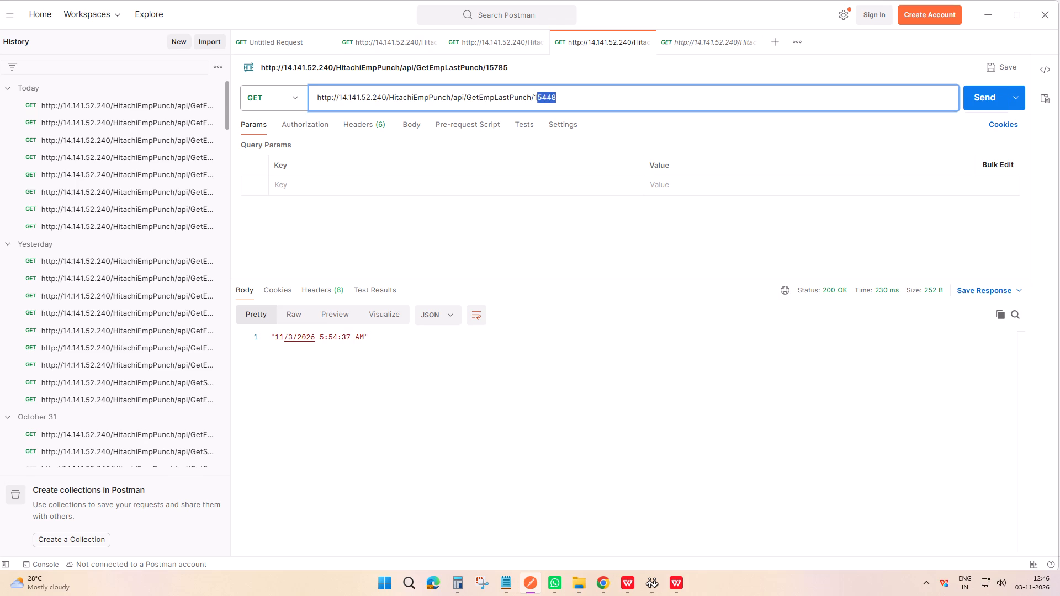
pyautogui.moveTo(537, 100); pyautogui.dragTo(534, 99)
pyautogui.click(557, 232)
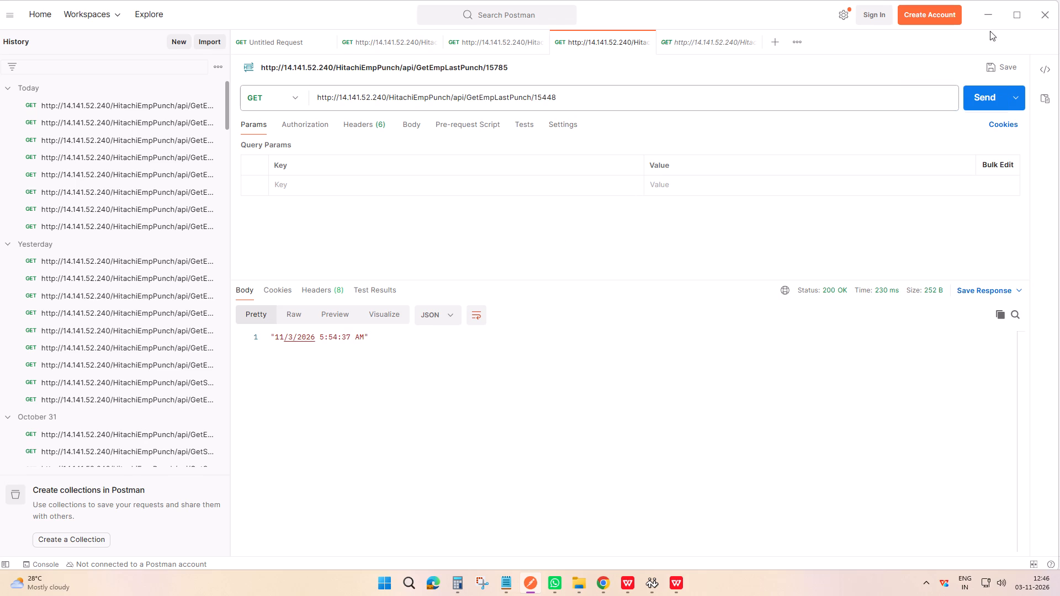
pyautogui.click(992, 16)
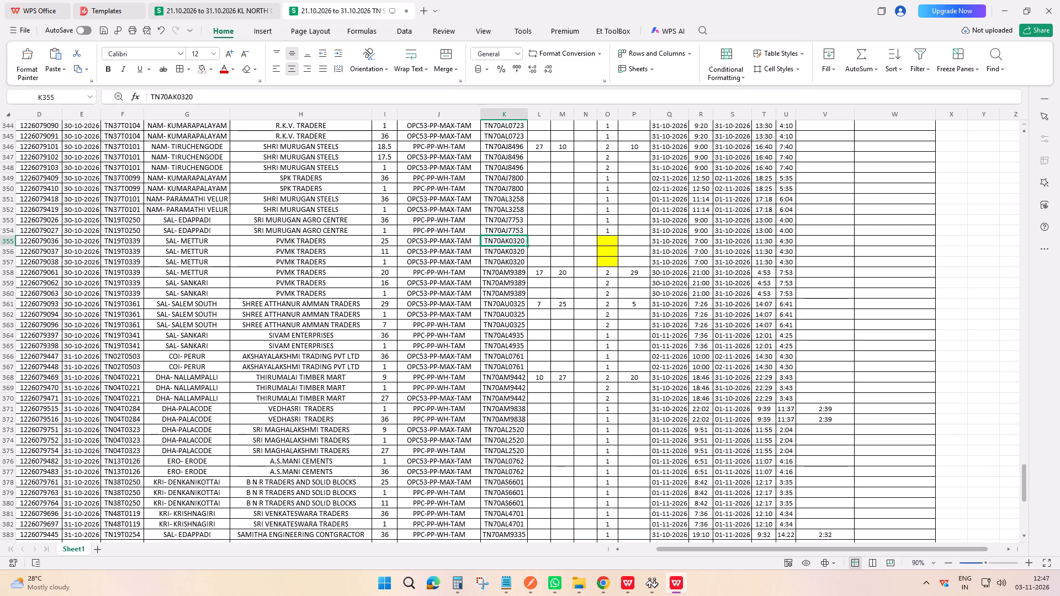
# Review the KL NORTH report, examining its remarks column and its delivery rows from the top.
pyautogui.click(209, 0)
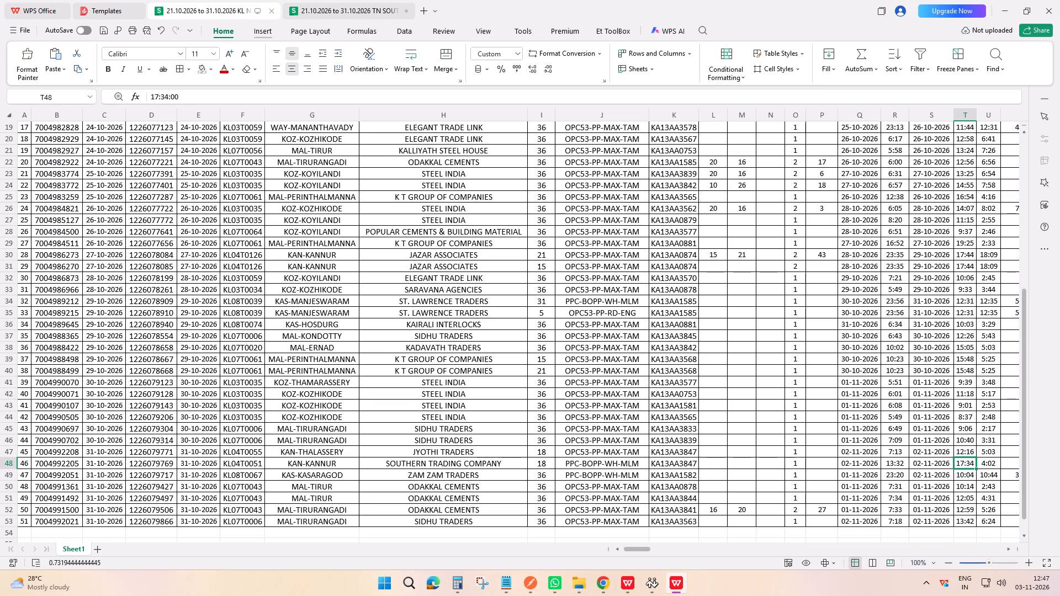
pyautogui.tripleClick(1011, 551)
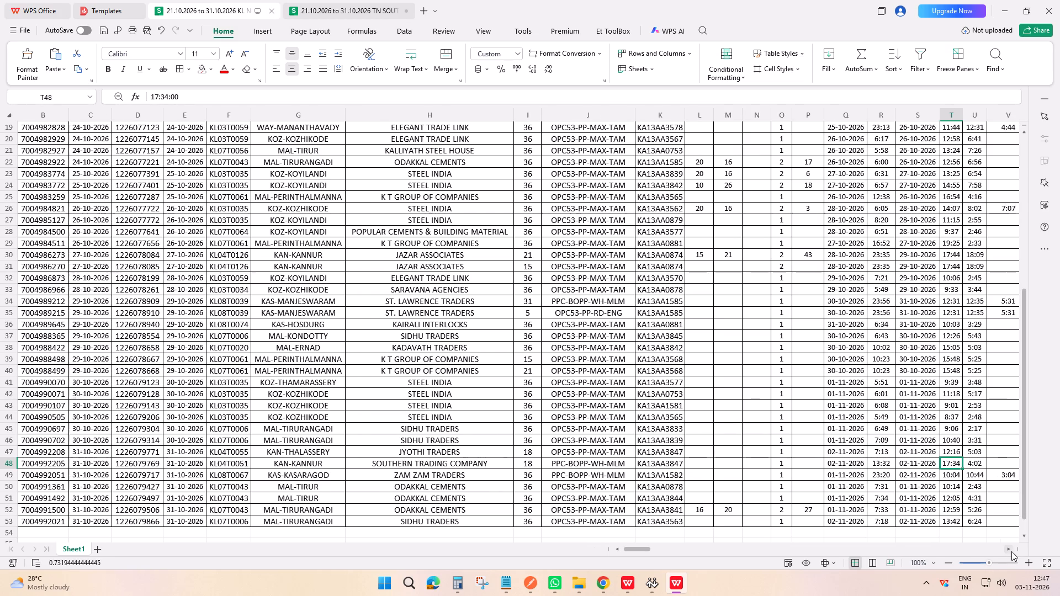
pyautogui.click(1010, 550)
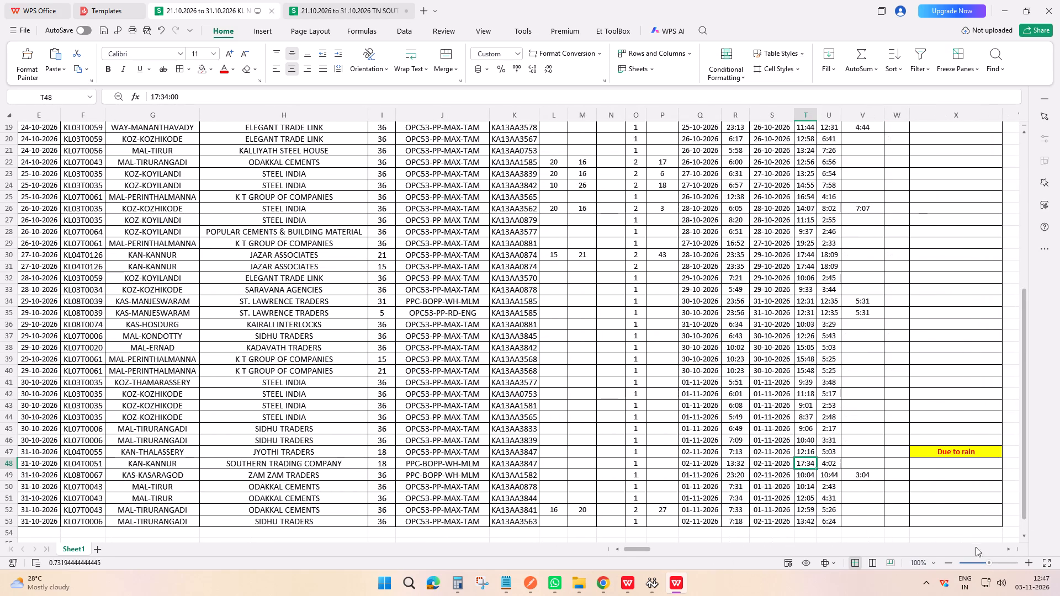
pyautogui.moveTo(635, 548); pyautogui.dragTo(619, 551)
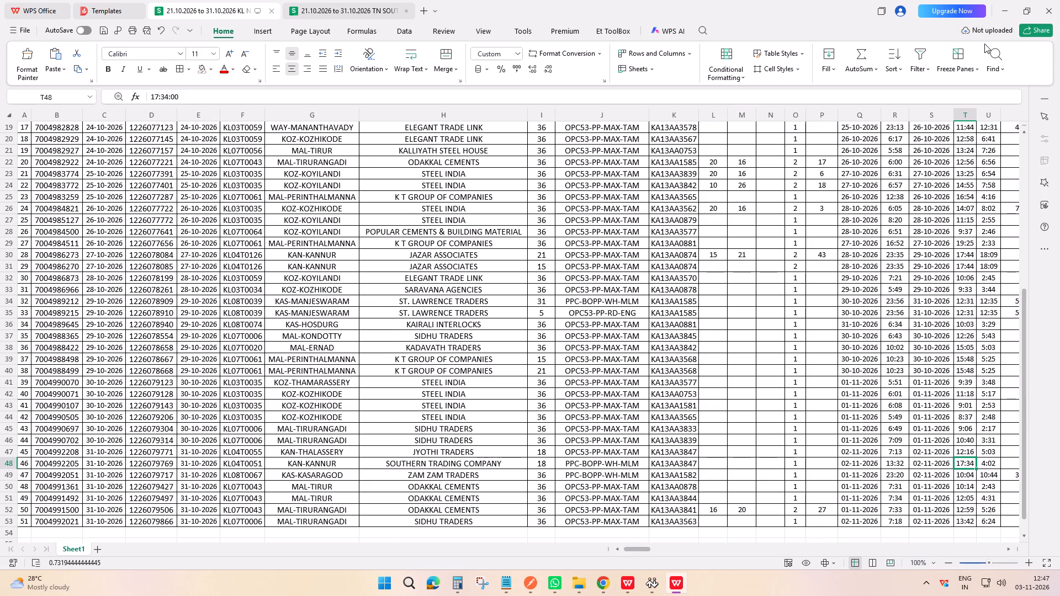
pyautogui.moveTo(1025, 377); pyautogui.dragTo(1029, 83)
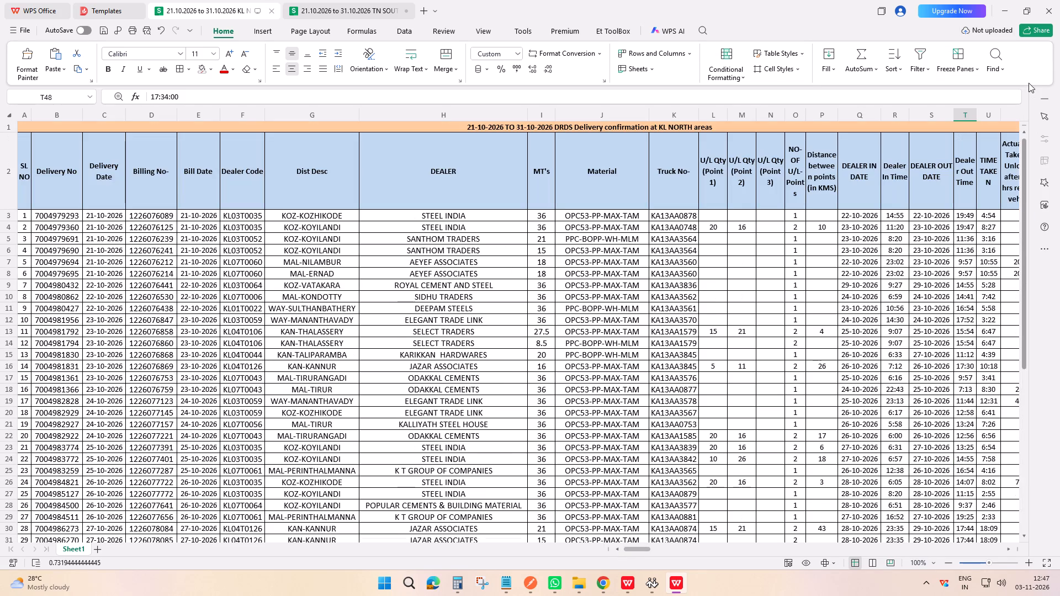
pyautogui.moveTo(1029, 83); pyautogui.dragTo(1031, 206)
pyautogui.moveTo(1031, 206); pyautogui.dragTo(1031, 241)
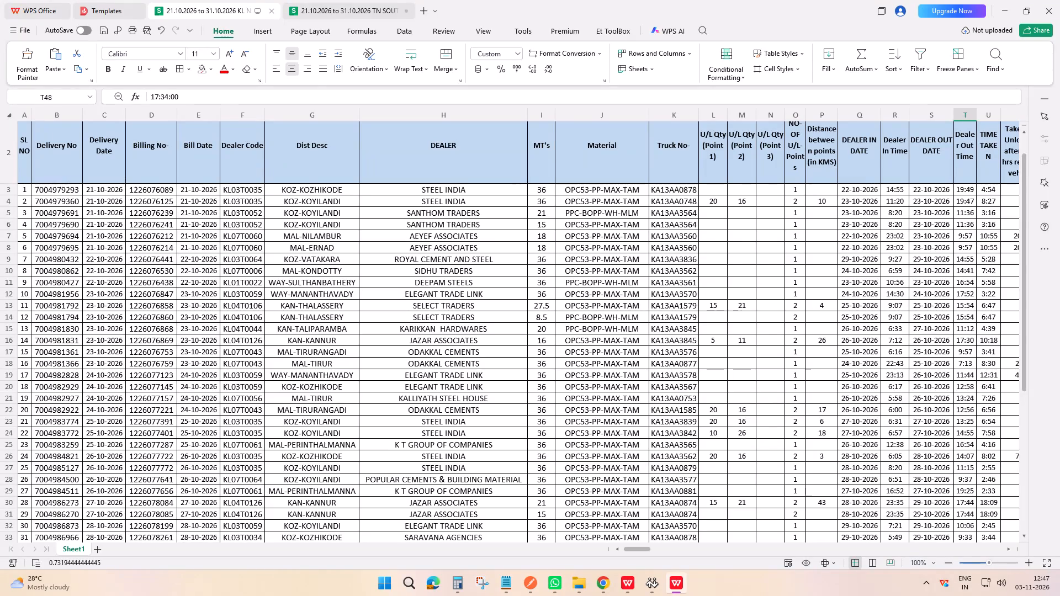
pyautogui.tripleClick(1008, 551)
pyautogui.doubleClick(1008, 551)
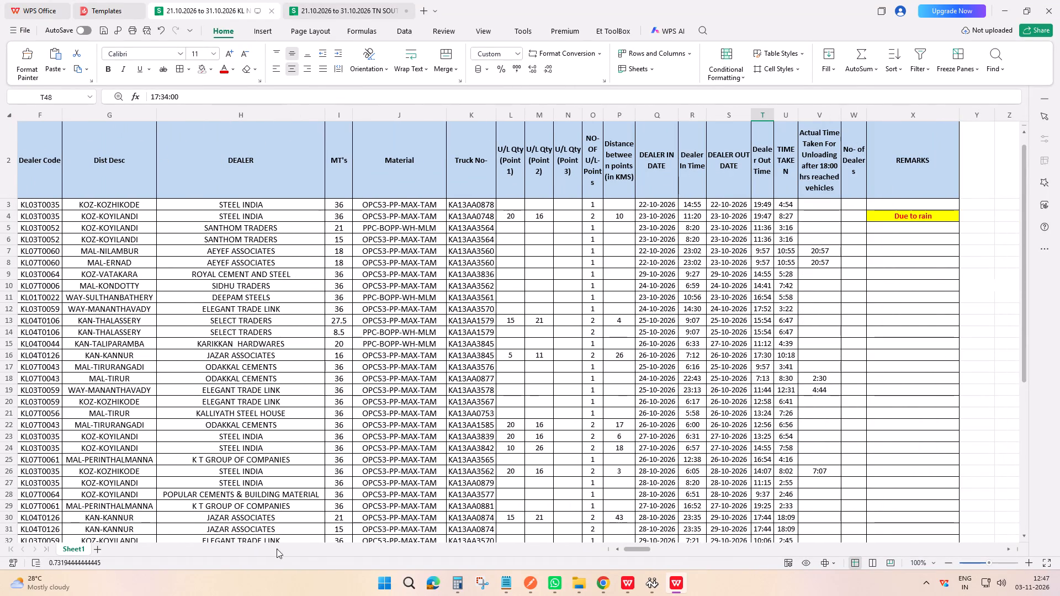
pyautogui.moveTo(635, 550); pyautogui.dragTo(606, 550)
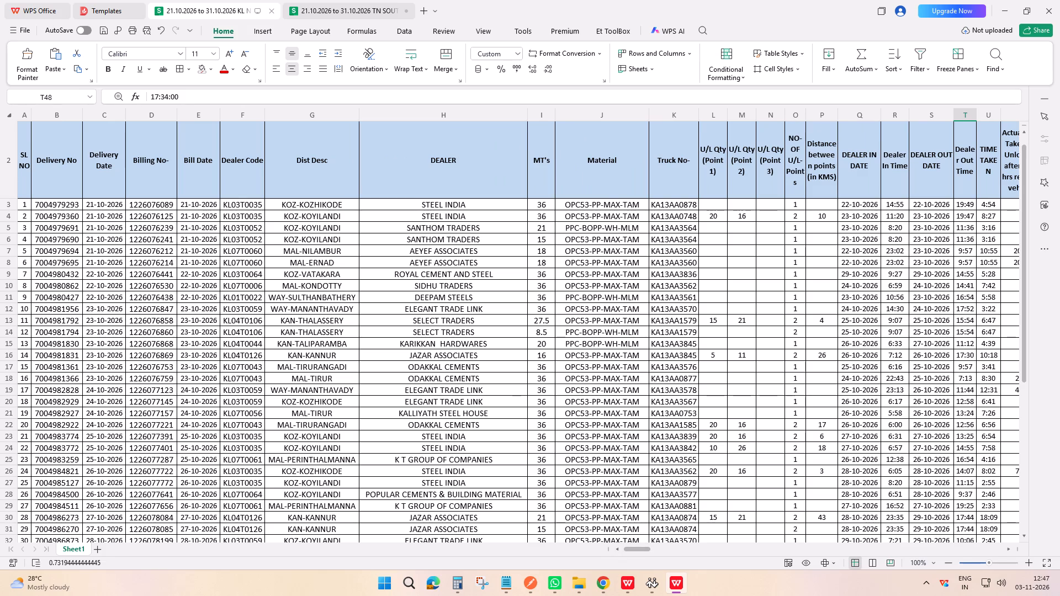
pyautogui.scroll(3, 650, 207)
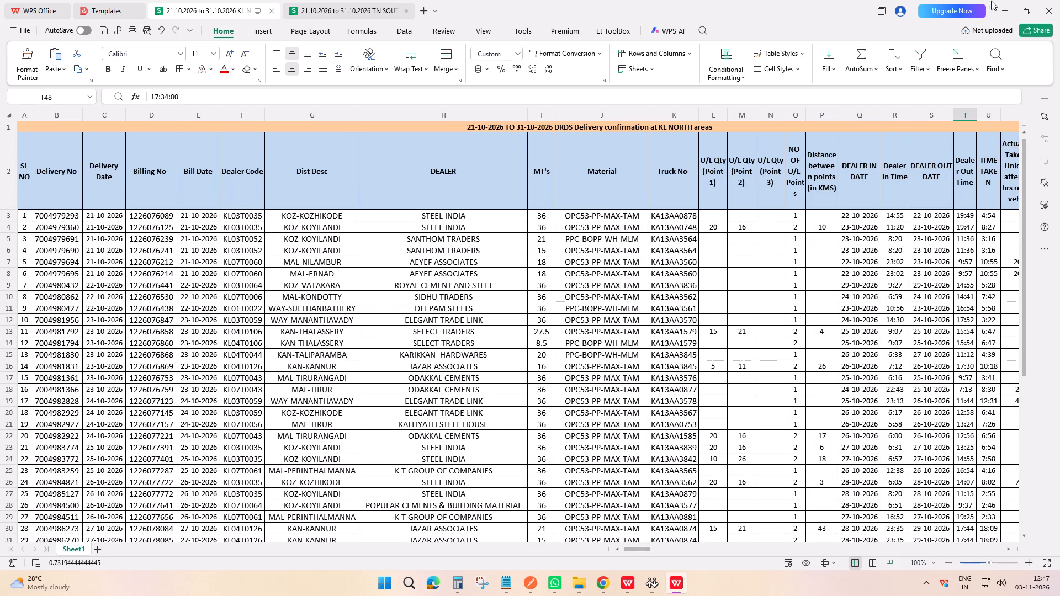
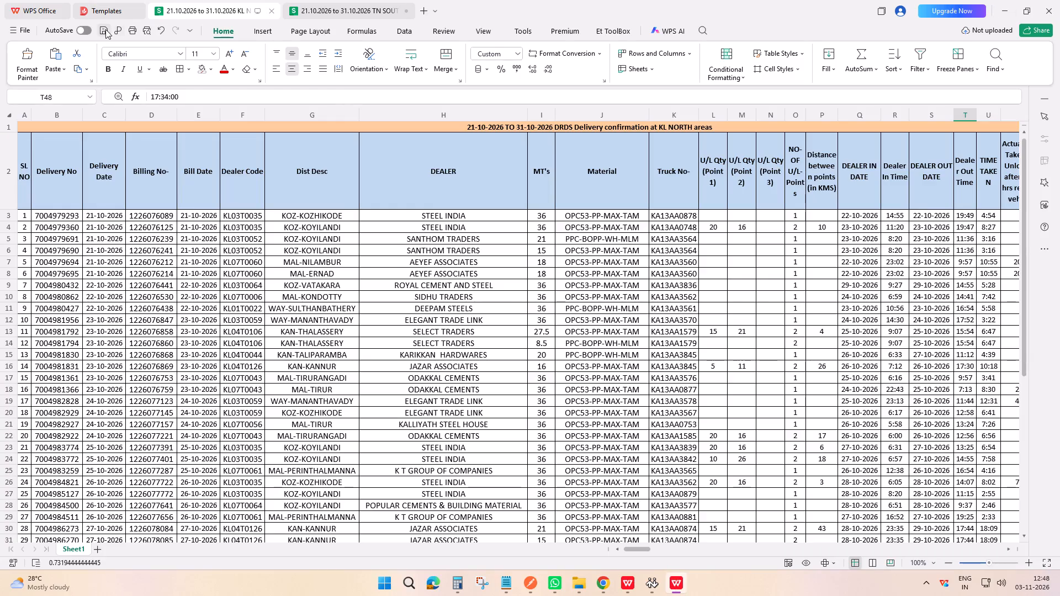
# Save the 21.10.2026 to 31.10.2026 KL NORTH and TN SOUTH reports, and return to the KL NORTH report.
pyautogui.click(103, 29)
pyautogui.click(328, 0)
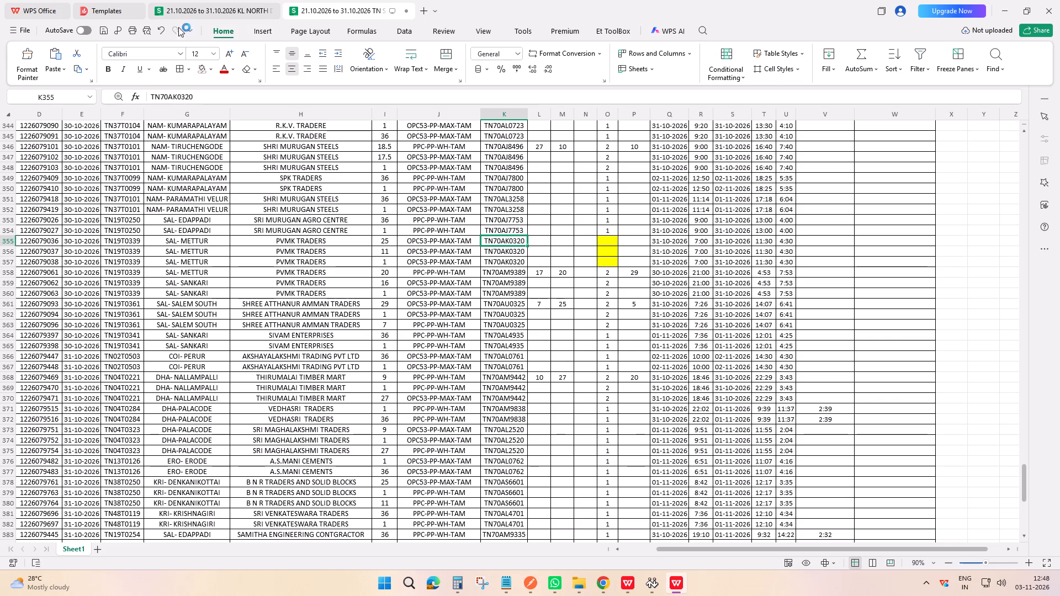
pyautogui.click(107, 26)
pyautogui.click(202, 0)
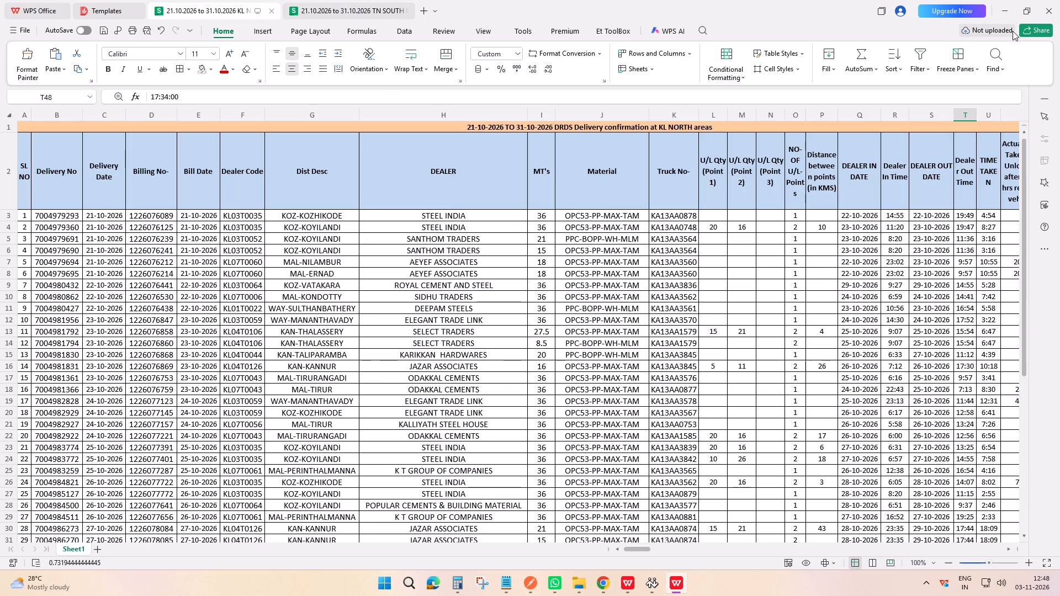
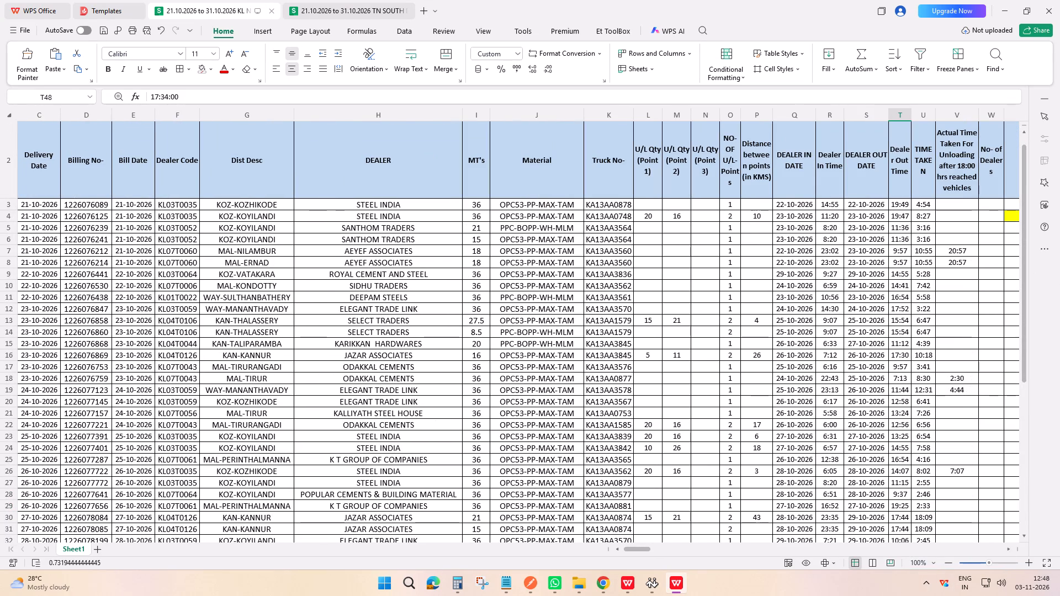
# In the KL NORTH report, correct the after-18:00 unloading times for both AEYEF ASSOCIATES rows, V7 and V8, to 2:57.
pyautogui.doubleClick(1006, 547)
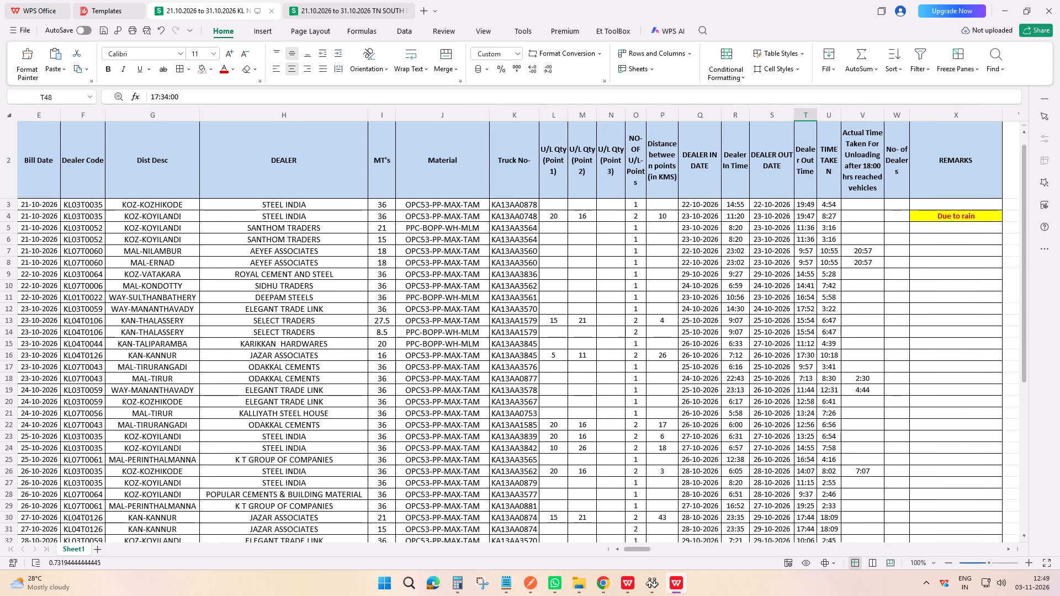
pyautogui.doubleClick(860, 252)
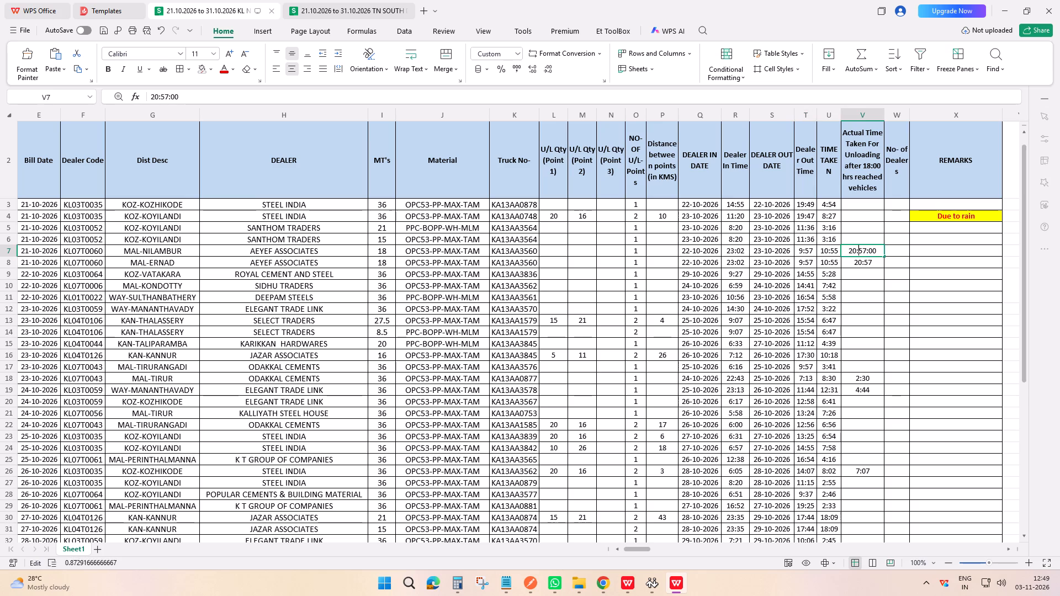
pyautogui.click(855, 251)
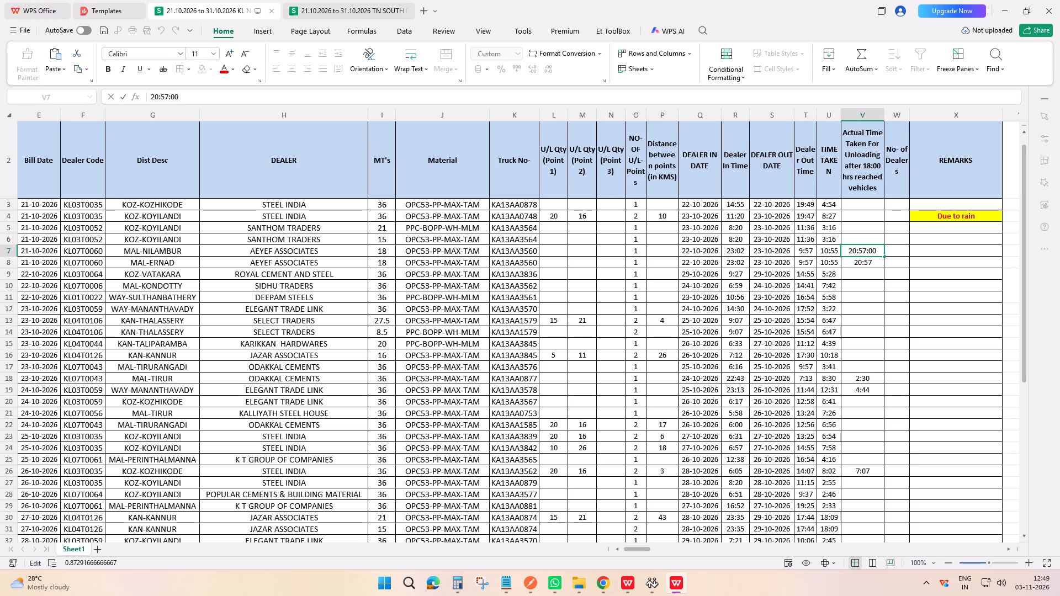
pyautogui.press('BackSpace')
pyautogui.doubleClick(861, 264)
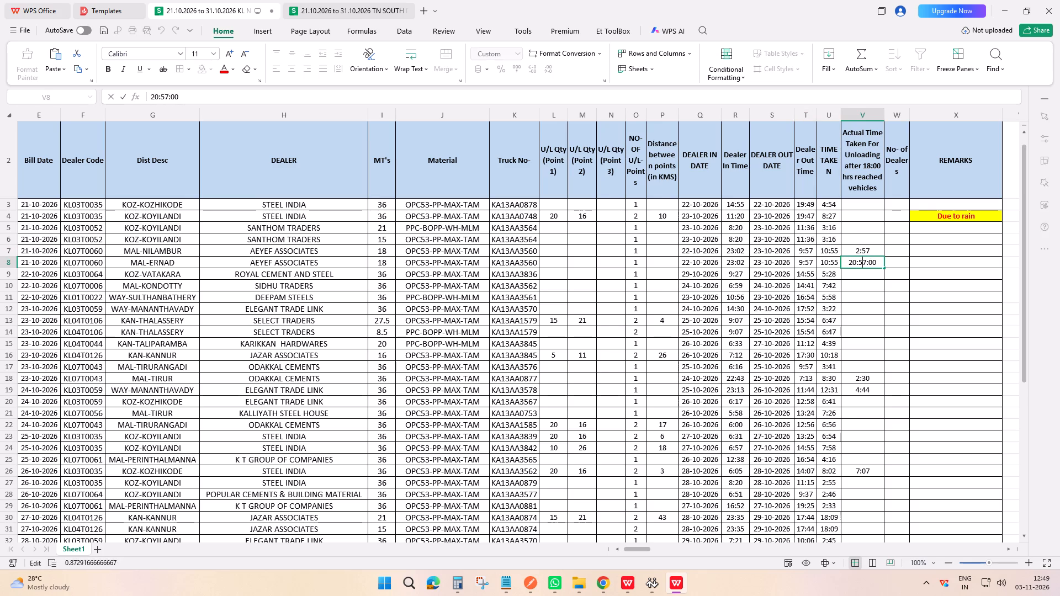
pyautogui.click(855, 264)
pyautogui.press('BackSpace')
pyautogui.click(894, 262)
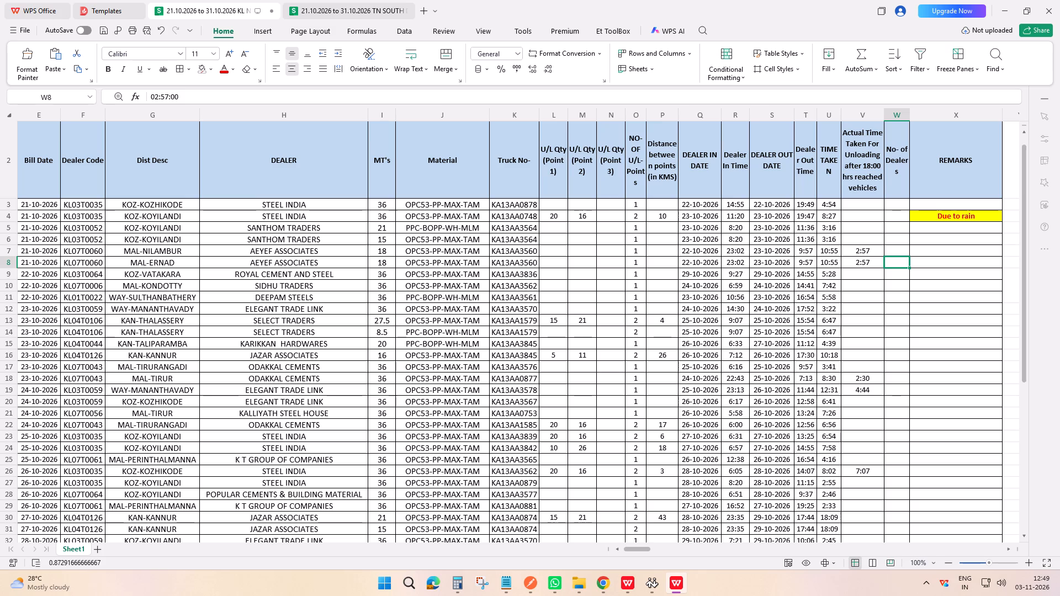
# Check the remaining after-18:00 unloading times in the KL NORTH report and save the workbook.
pyautogui.moveTo(1024, 300); pyautogui.dragTo(1021, 419)
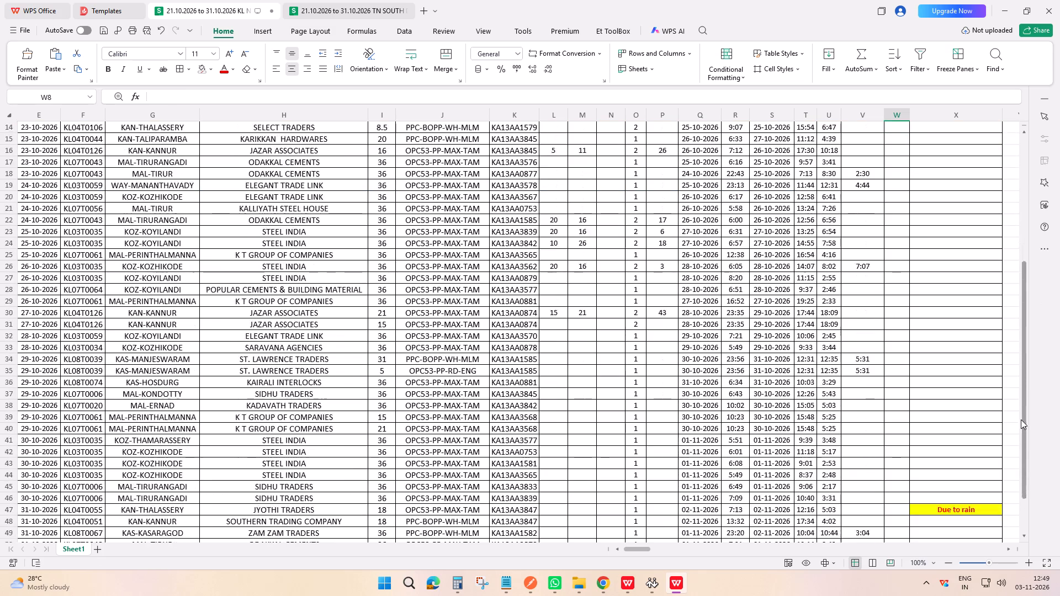
pyautogui.moveTo(1021, 419); pyautogui.dragTo(1021, 206)
pyautogui.click(876, 288)
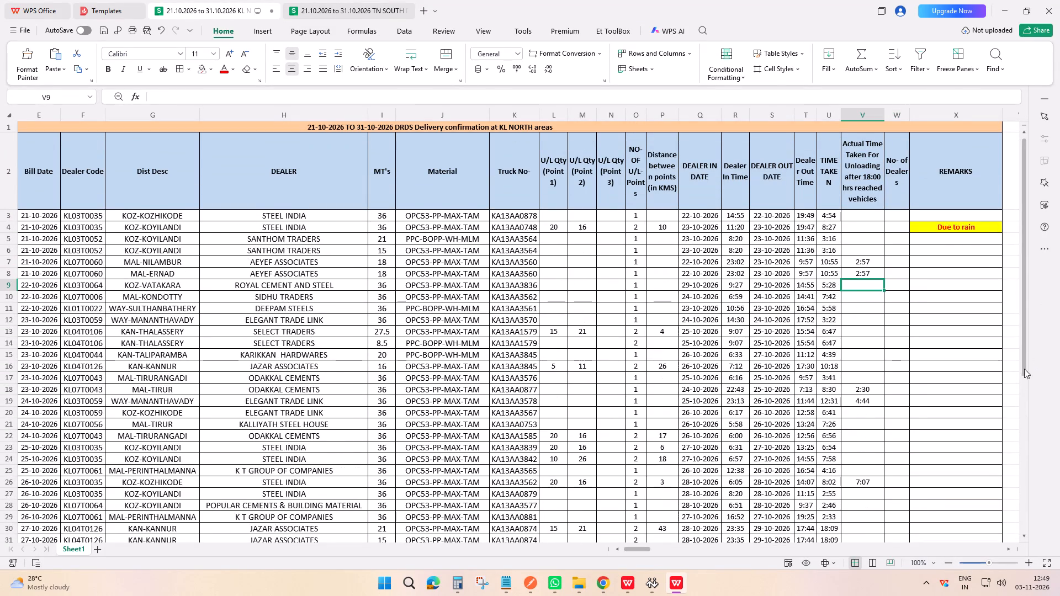
pyautogui.moveTo(1025, 360); pyautogui.dragTo(1022, 382)
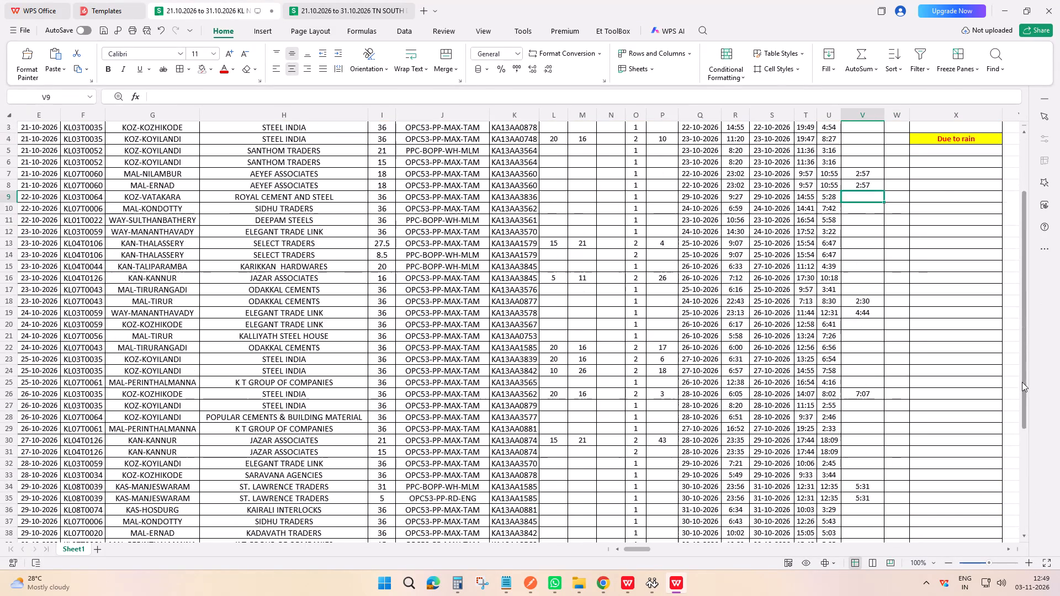
pyautogui.moveTo(1022, 382); pyautogui.dragTo(1021, 222)
pyautogui.click(103, 30)
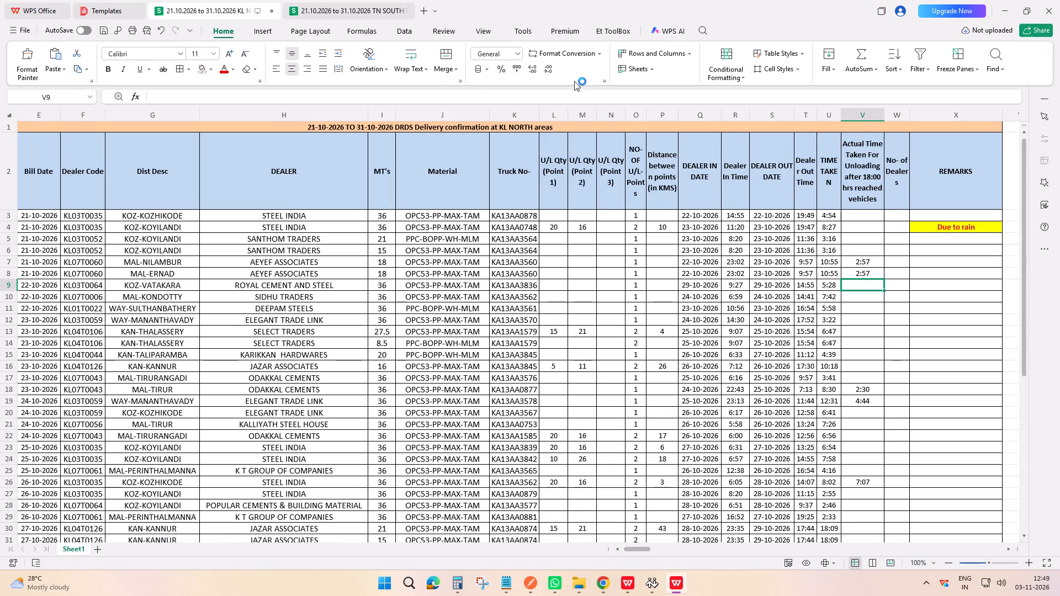
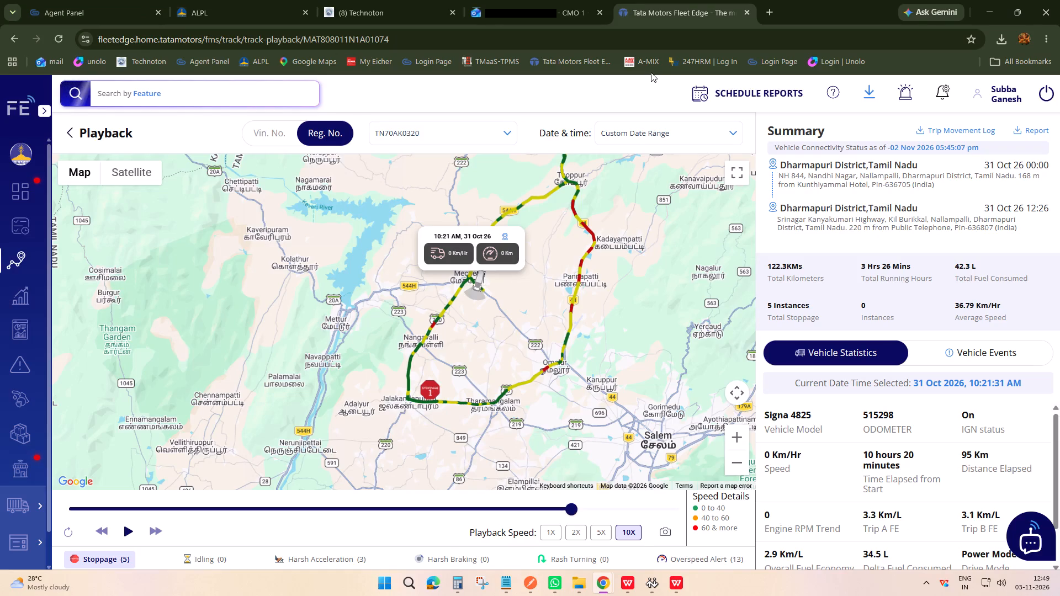
# Switch to WPS Office, check the KL NORTH report down to its final delivery rows, and close that report.
pyautogui.click(678, 584)
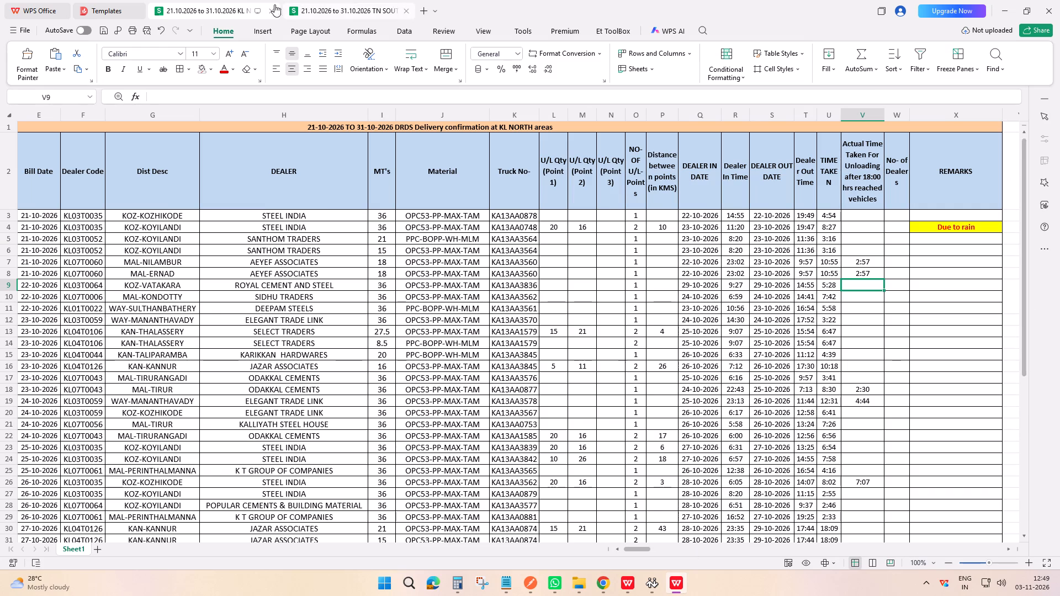
pyautogui.moveTo(1025, 292); pyautogui.dragTo(1015, 570)
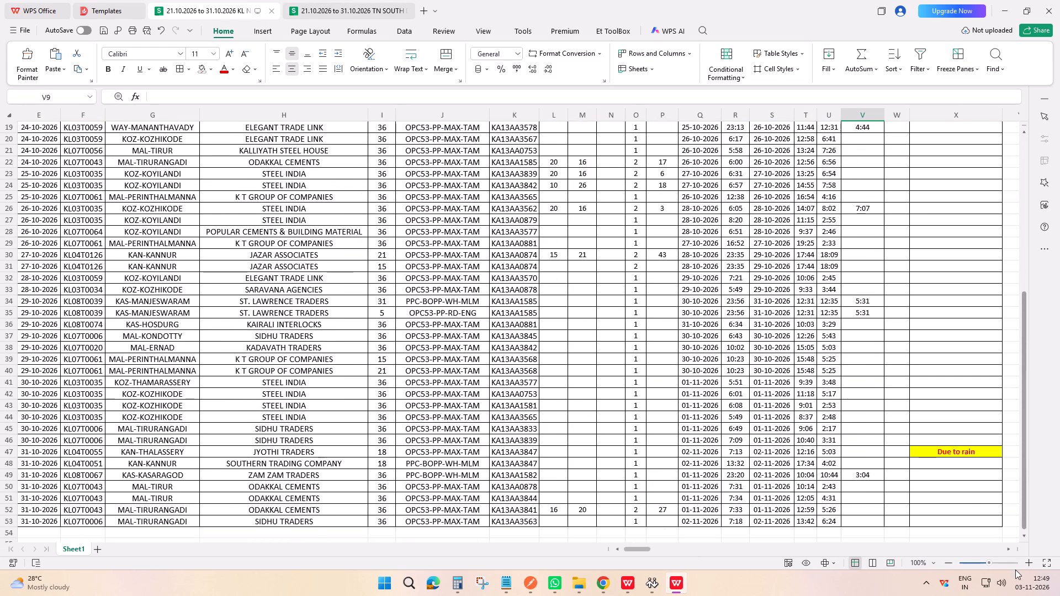
pyautogui.moveTo(1015, 570); pyautogui.dragTo(1050, 512)
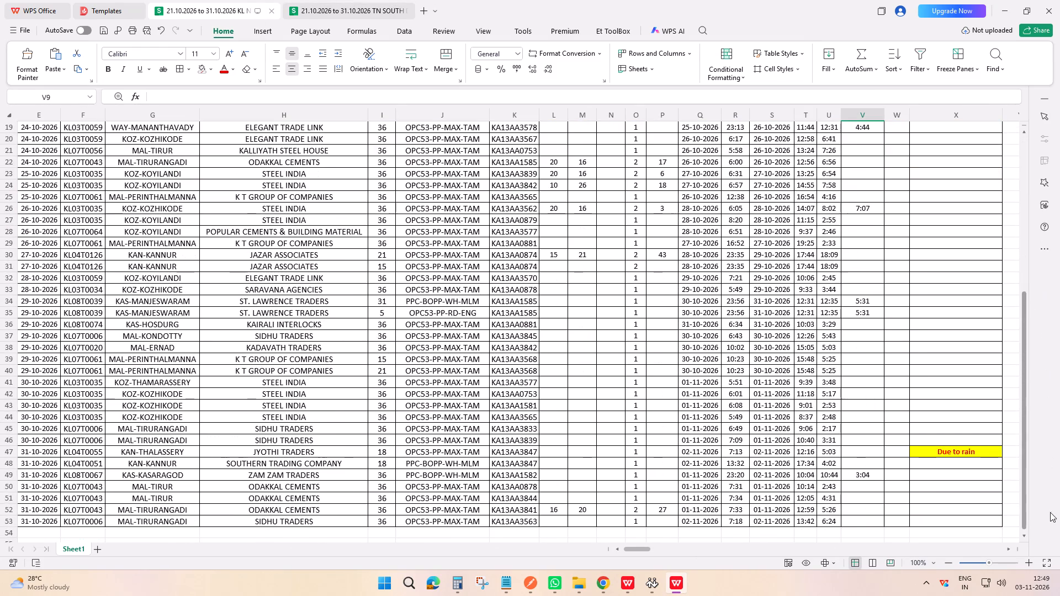
pyautogui.moveTo(1050, 512); pyautogui.dragTo(1058, 147)
pyautogui.click(269, 14)
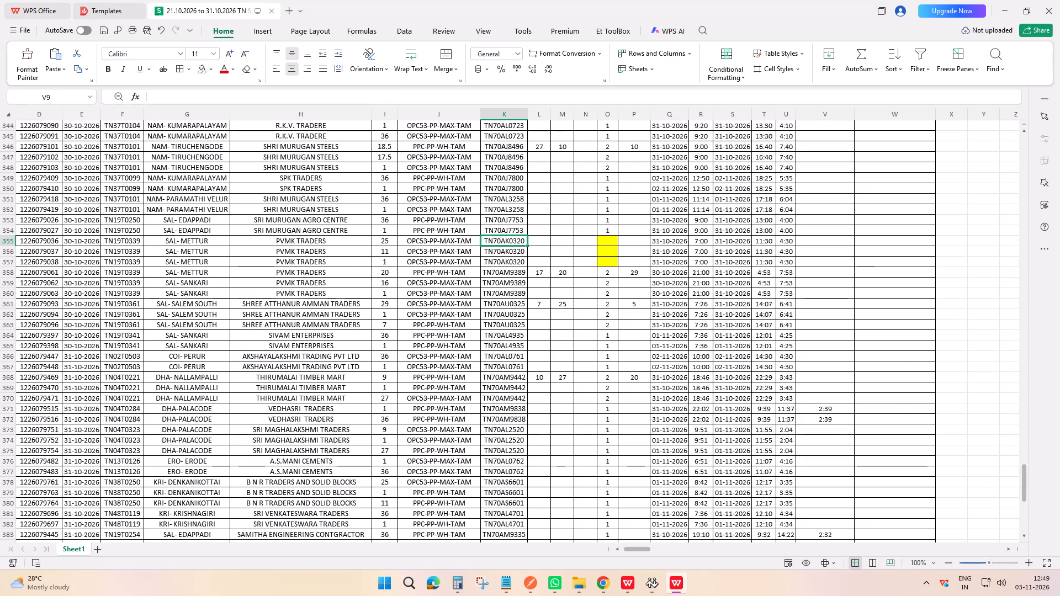
pyautogui.moveTo(1024, 495); pyautogui.dragTo(1020, 338)
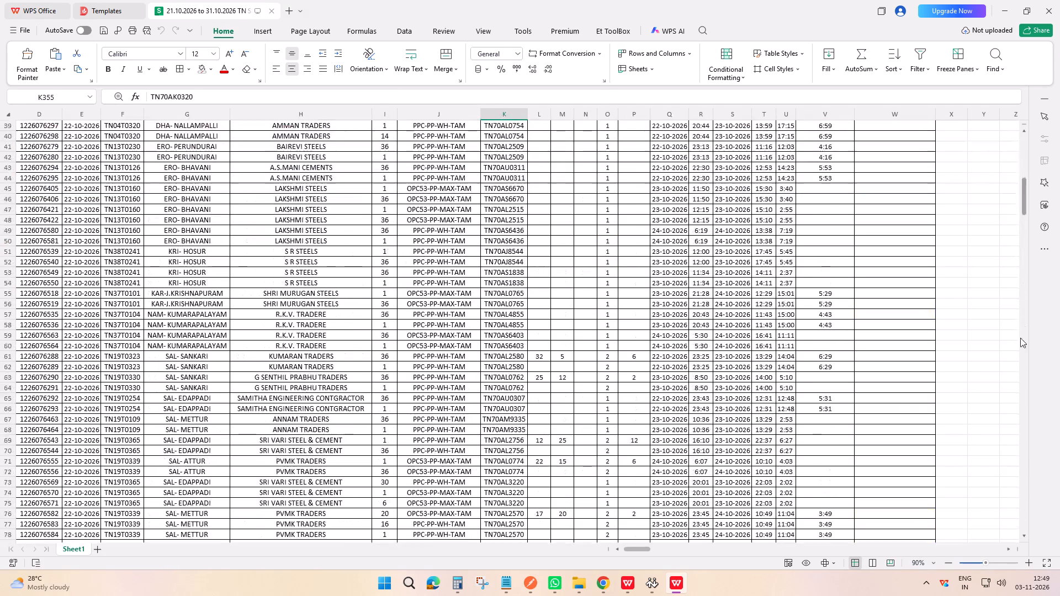
pyautogui.moveTo(1020, 338); pyautogui.dragTo(1018, 459)
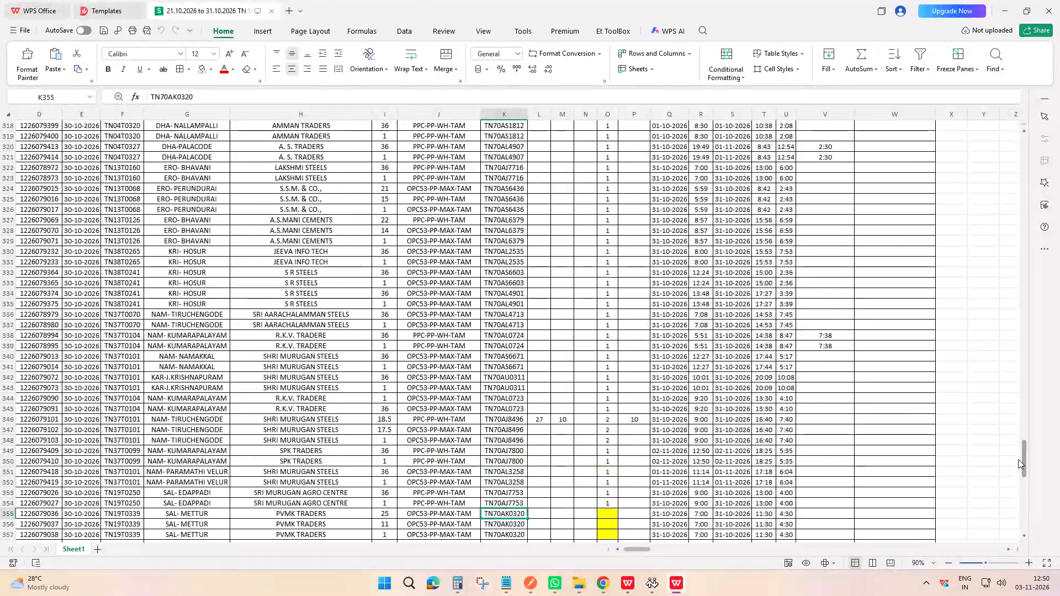
pyautogui.moveTo(1018, 459); pyautogui.dragTo(1019, 484)
pyautogui.click(609, 360)
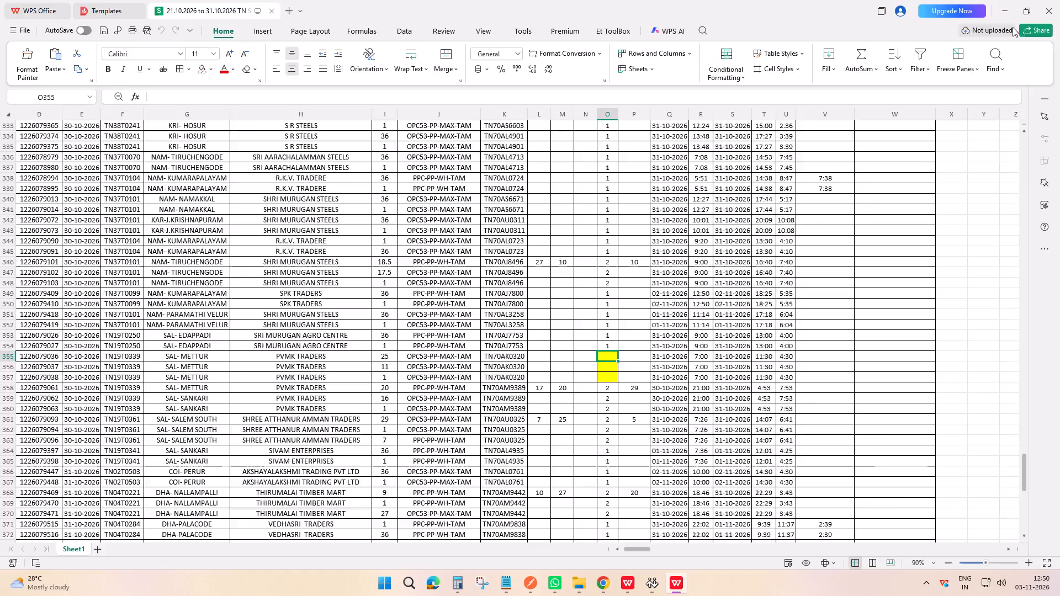
pyautogui.click(1006, 6)
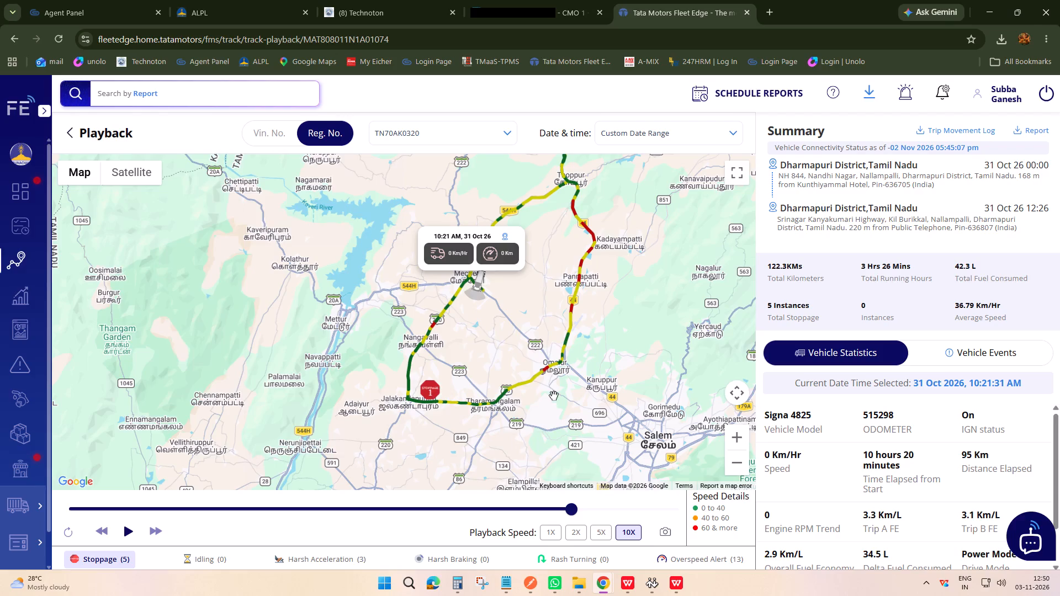
pyautogui.click(678, 581)
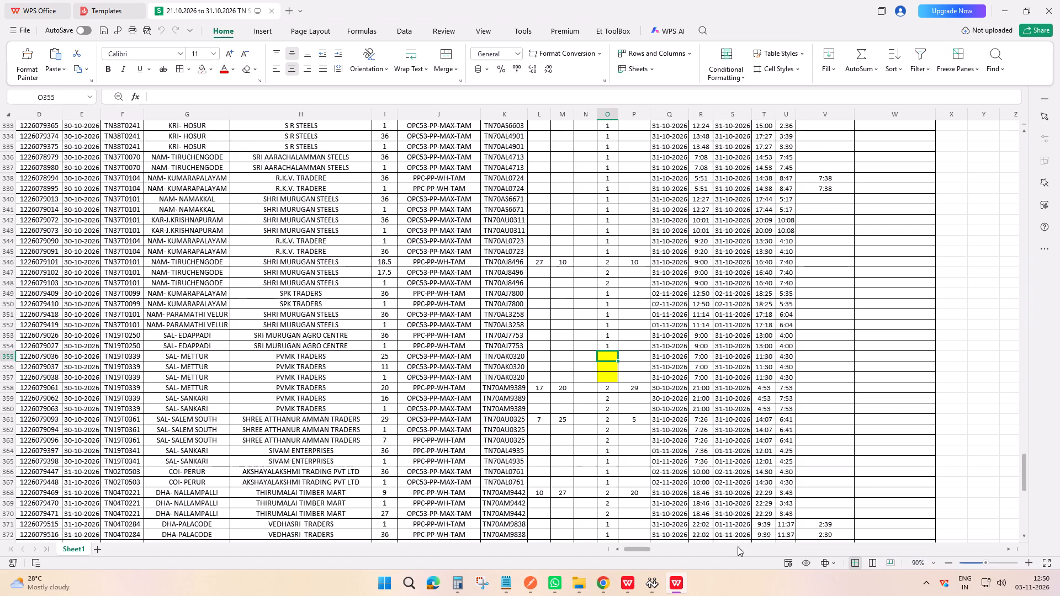
pyautogui.click(1004, 13)
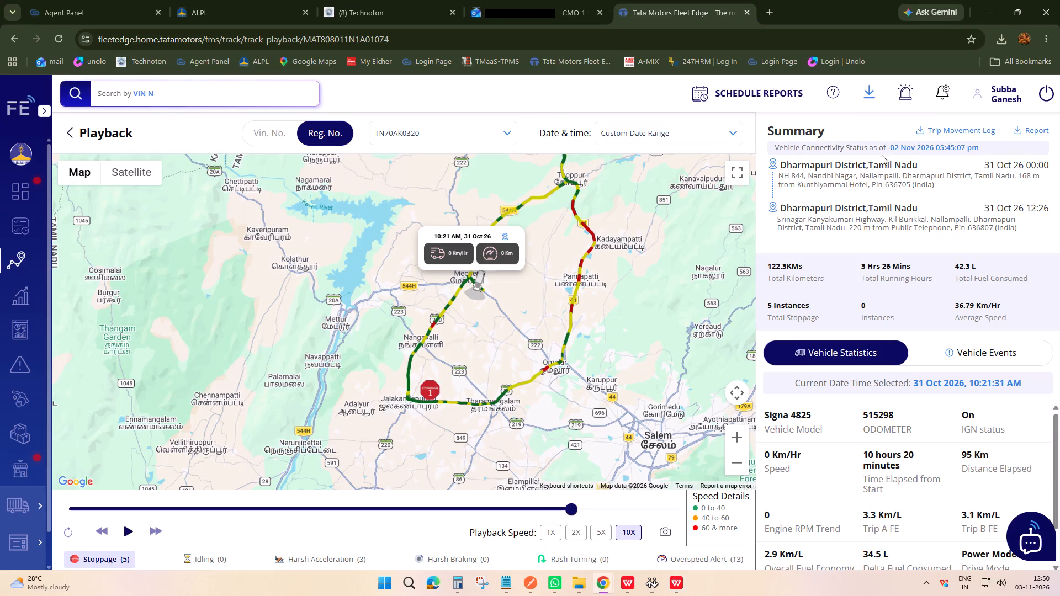
pyautogui.scroll(1, 480, 390)
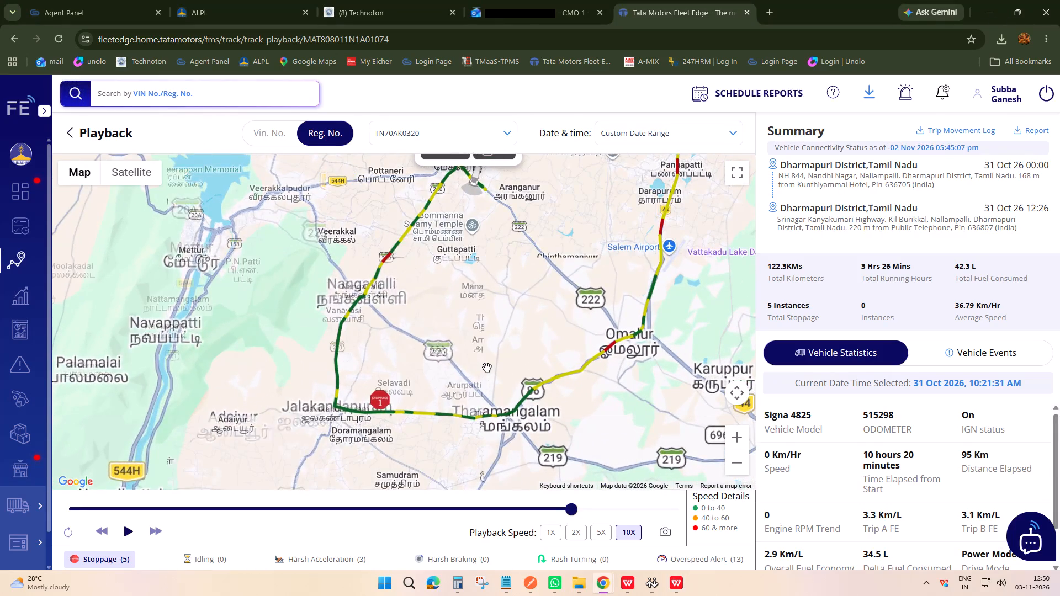
pyautogui.scroll(-2, 494, 347)
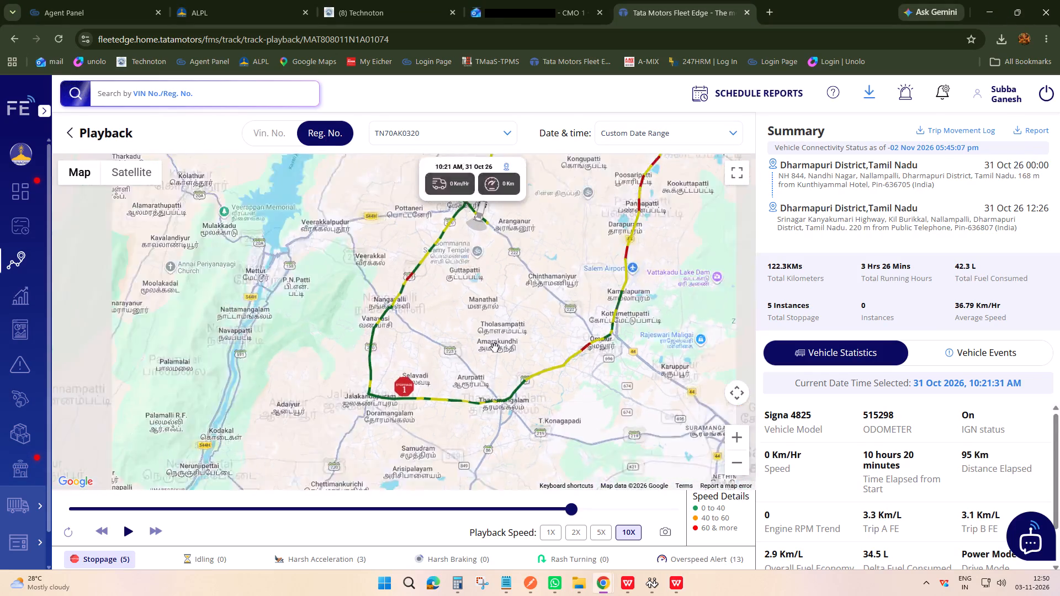
pyautogui.scroll(-2, 494, 347)
pyautogui.click(669, 581)
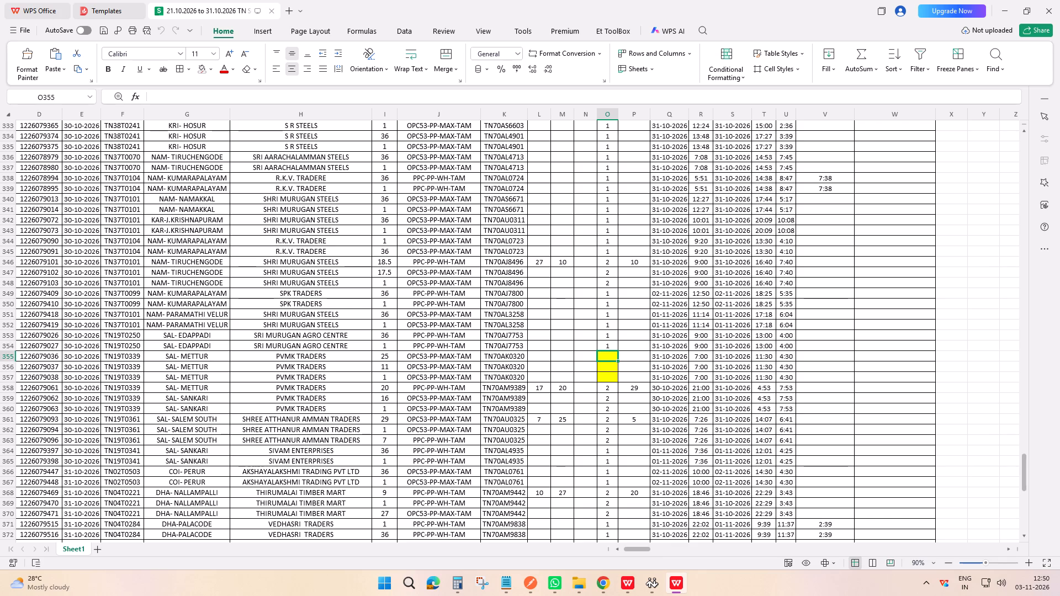
pyautogui.moveTo(1026, 482); pyautogui.dragTo(1023, 422)
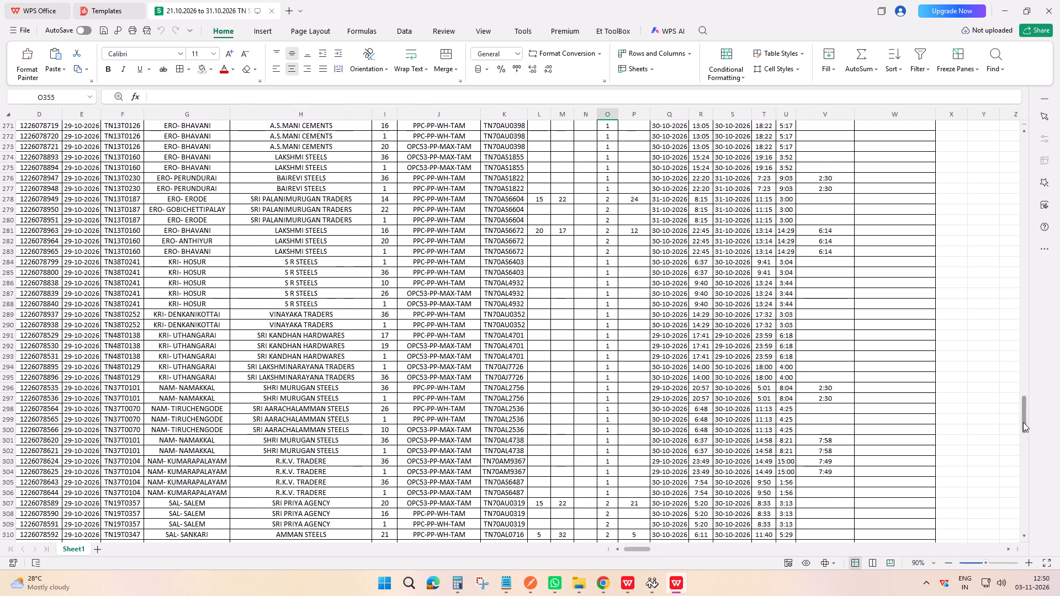
pyautogui.moveTo(1023, 422); pyautogui.dragTo(1020, 337)
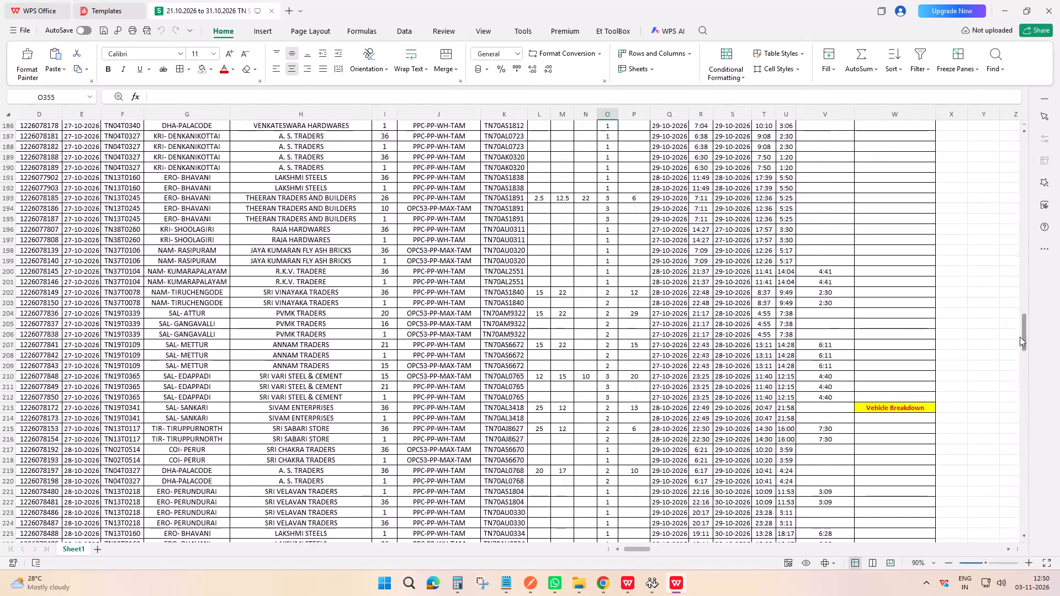
pyautogui.moveTo(1020, 337); pyautogui.dragTo(1028, 252)
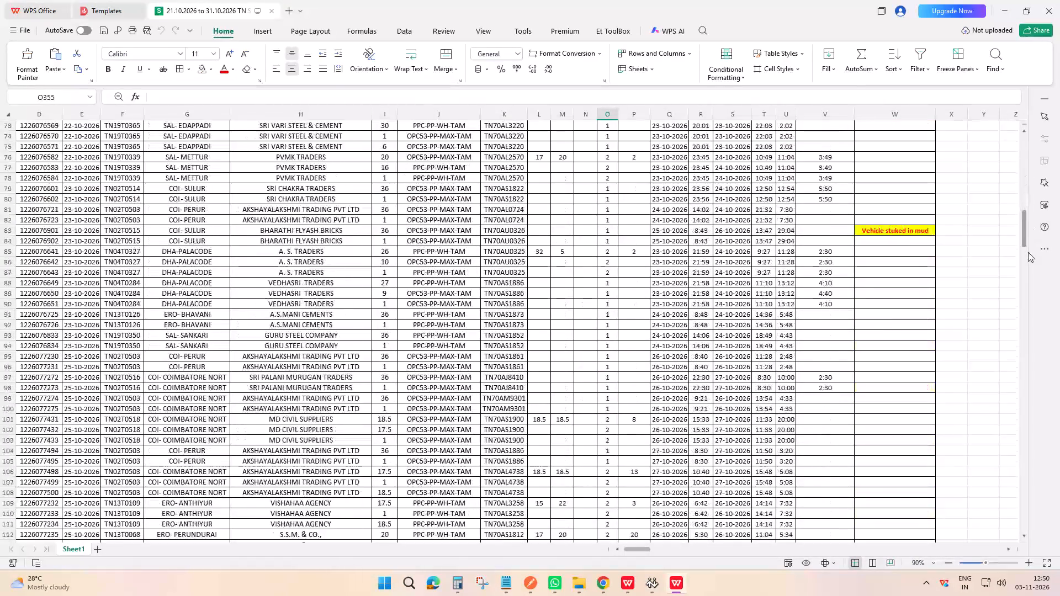
pyautogui.moveTo(1028, 252); pyautogui.dragTo(1032, 268)
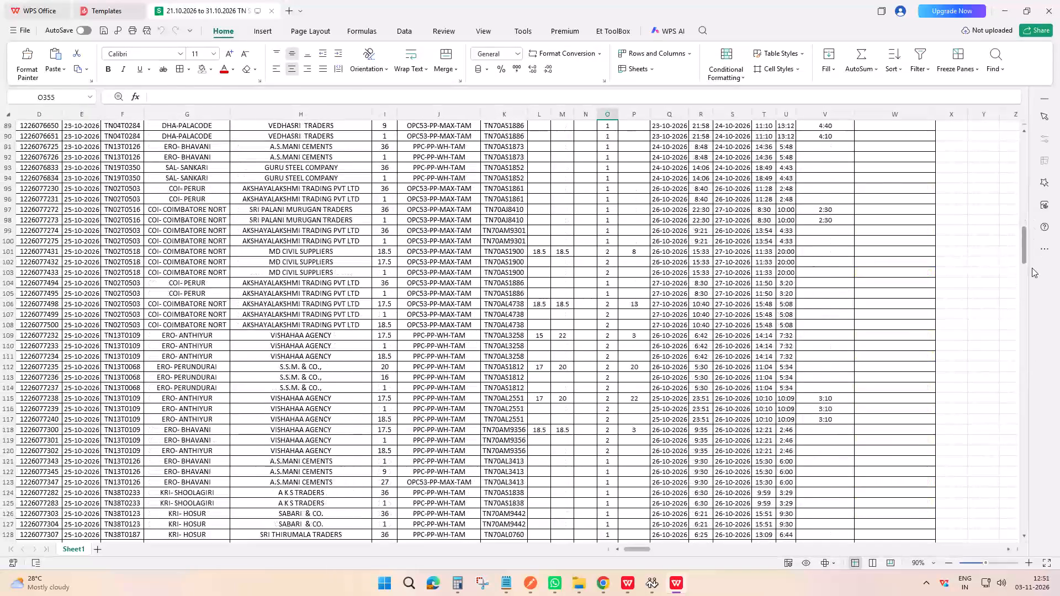
pyautogui.moveTo(1032, 268); pyautogui.dragTo(1040, 409)
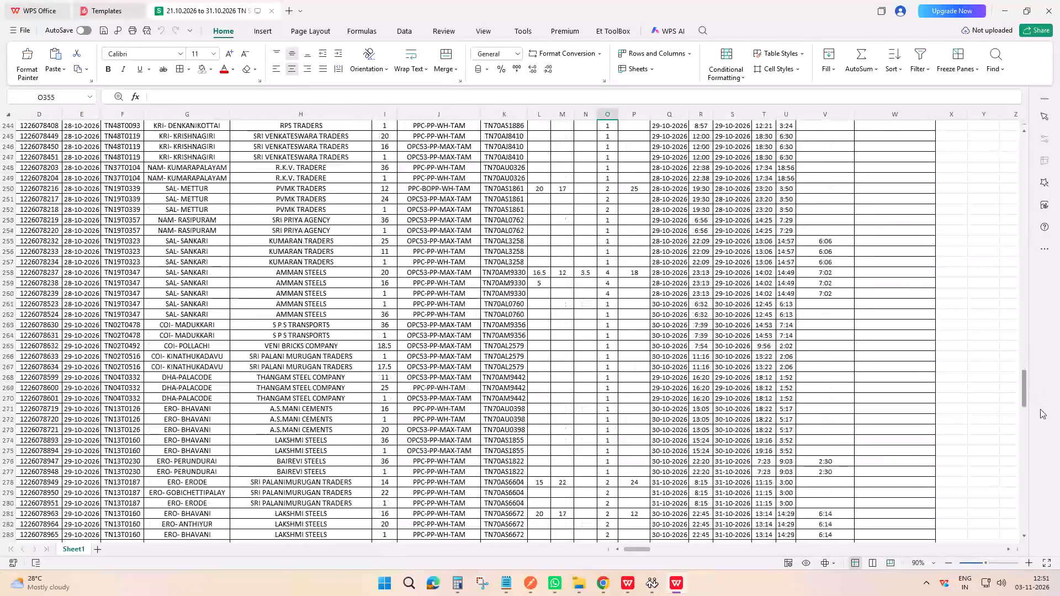
pyautogui.moveTo(1040, 409); pyautogui.dragTo(1049, 482)
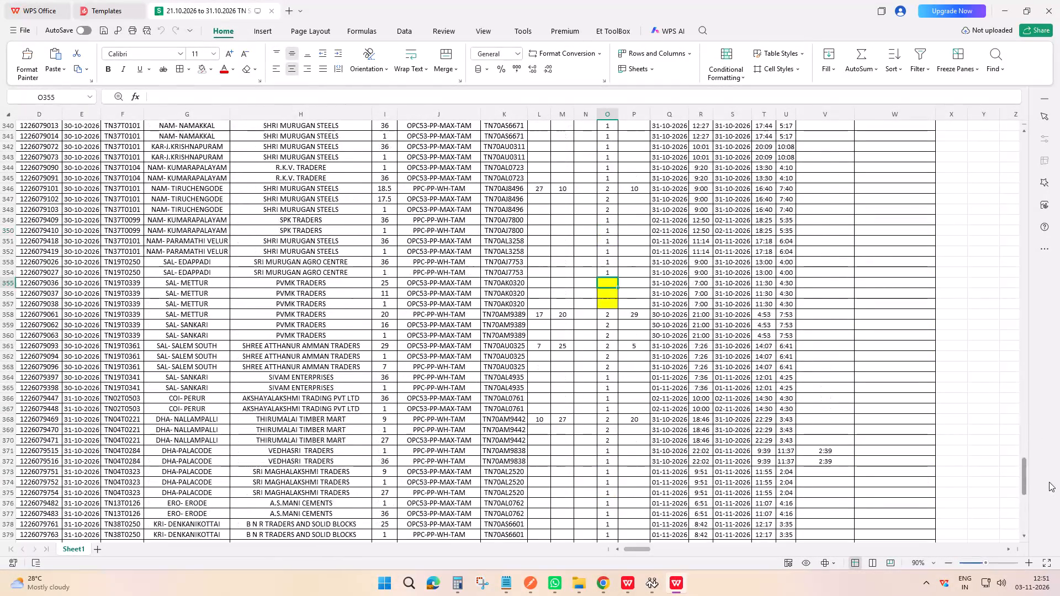
pyautogui.moveTo(1049, 482); pyautogui.dragTo(1050, 491)
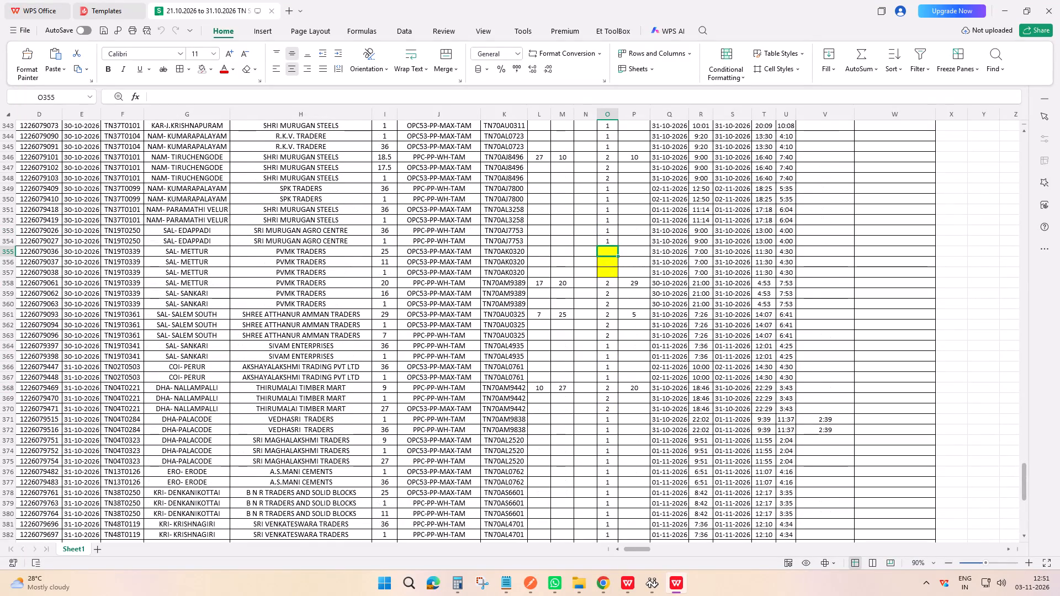
pyautogui.click(1002, 0)
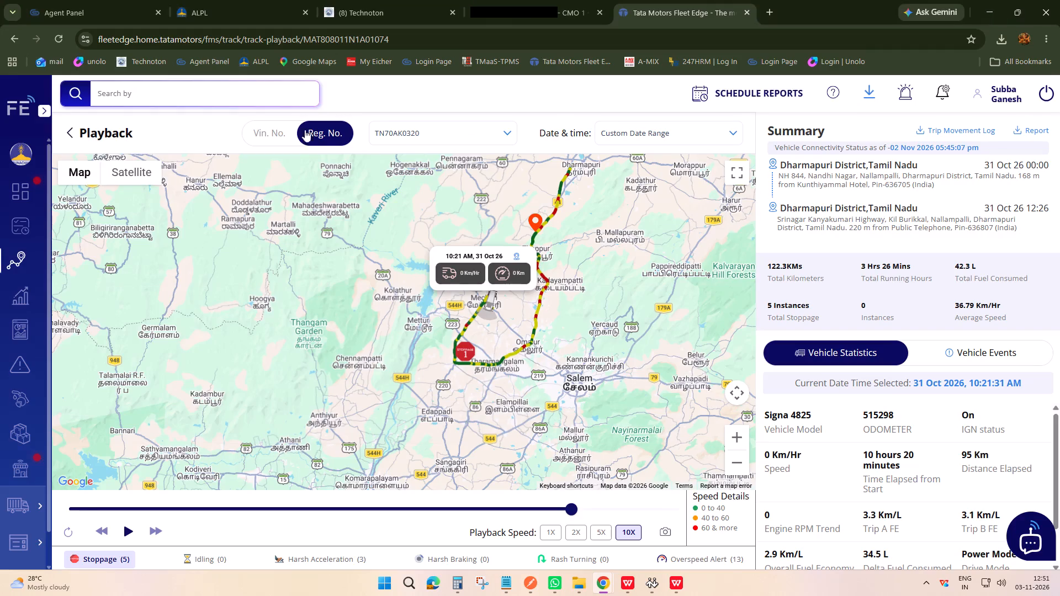
pyautogui.click(223, 0)
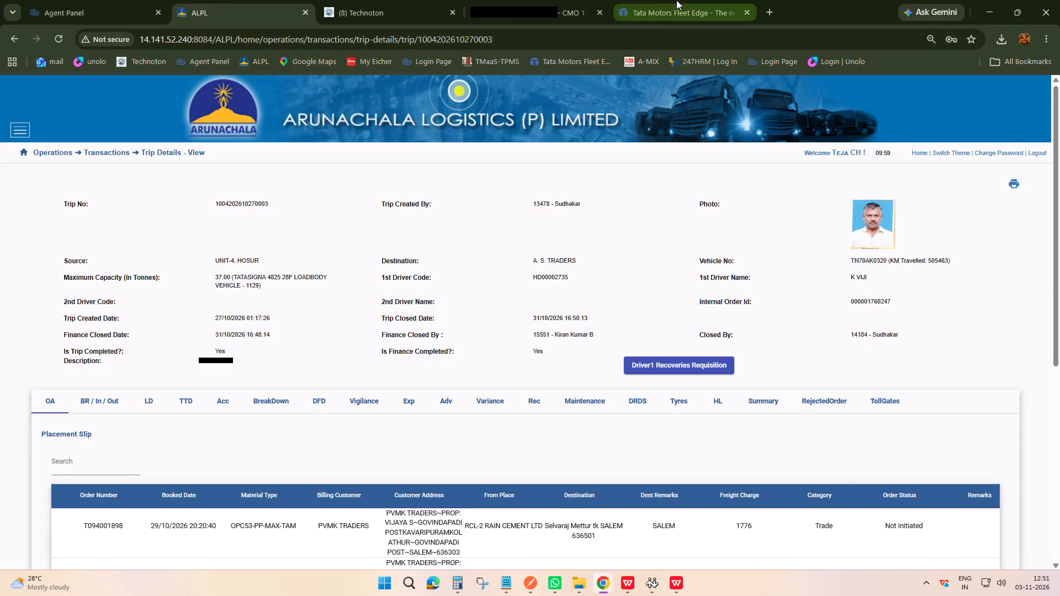
pyautogui.click(676, 0)
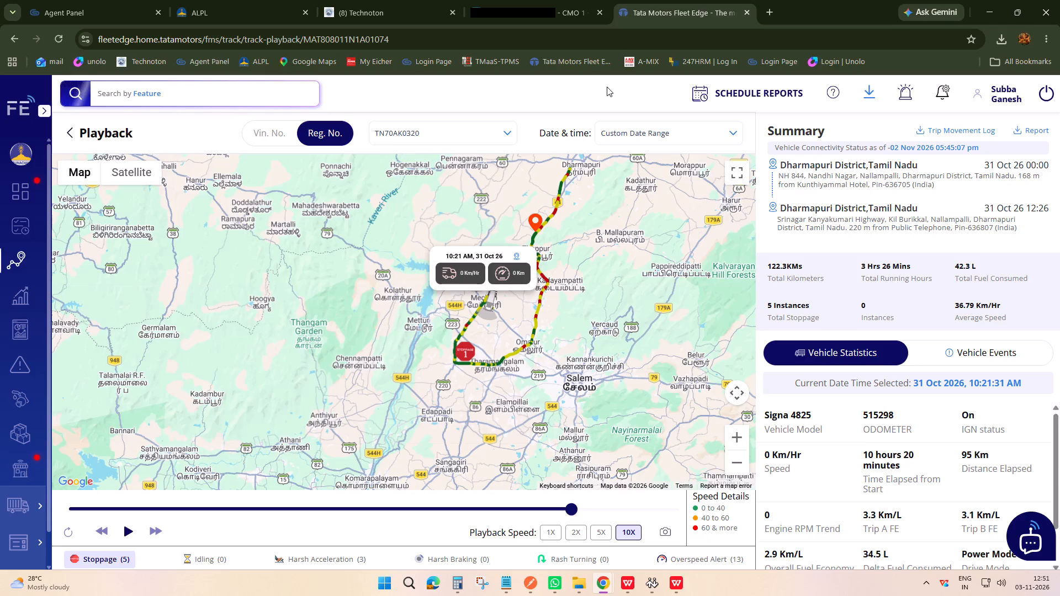
# Switch to the Agent Panel calling dashboard.
pyautogui.click(131, 0)
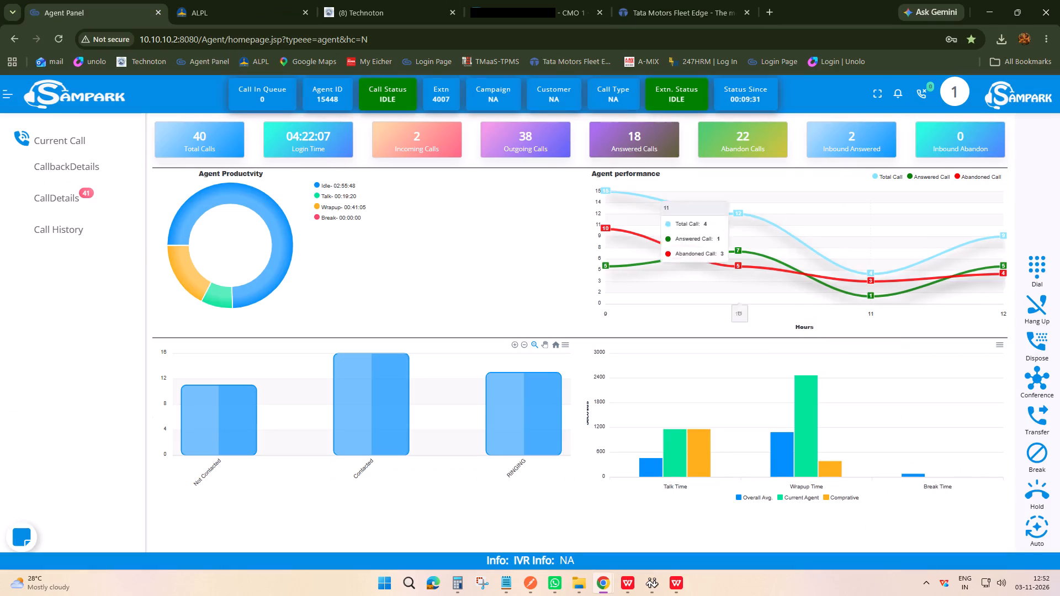
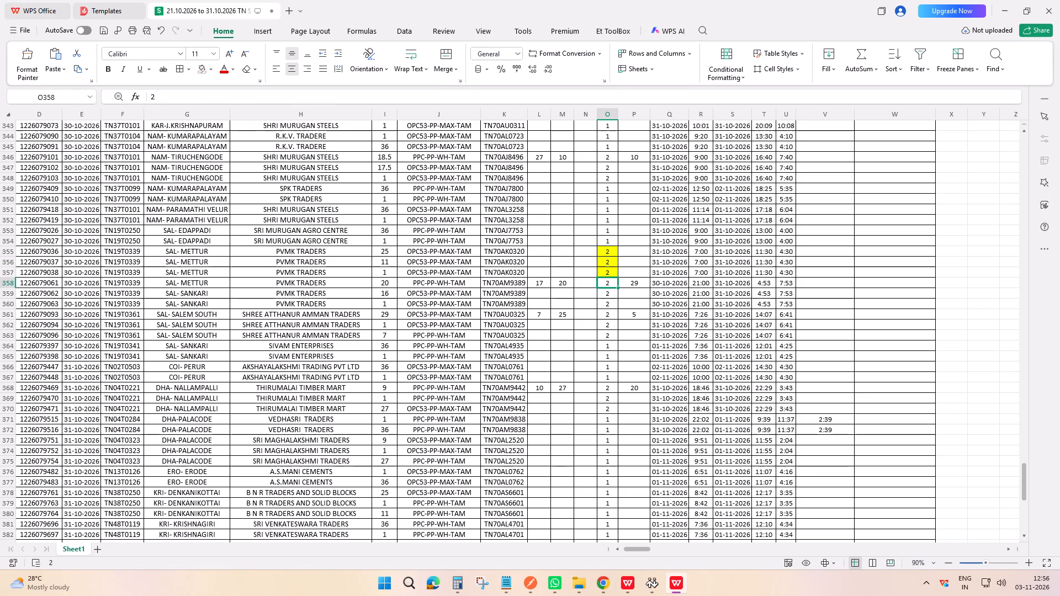
pyautogui.click(549, 251)
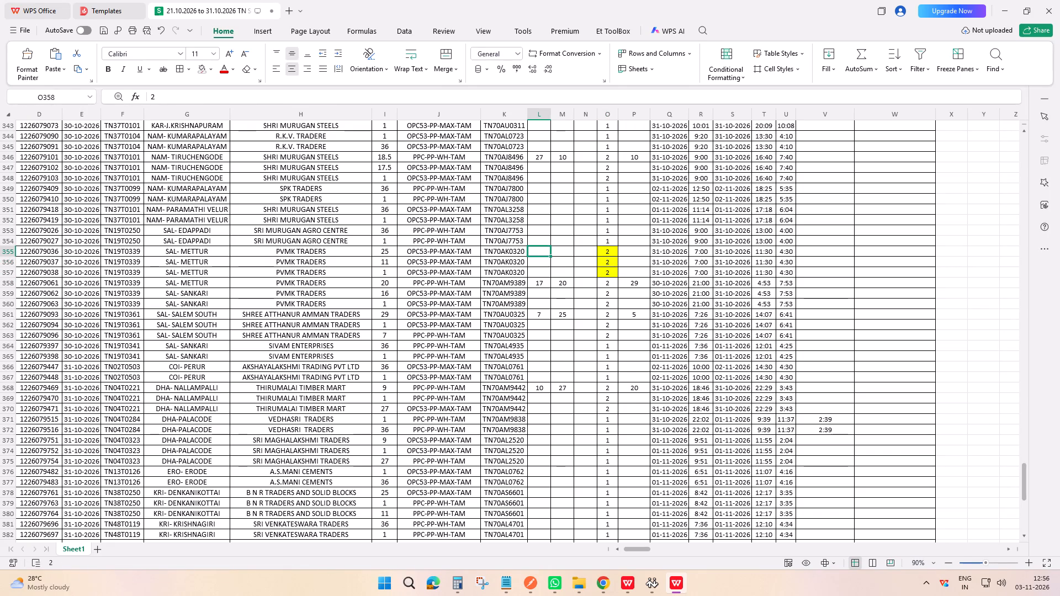
pyautogui.click(635, 252)
pyautogui.click(540, 252)
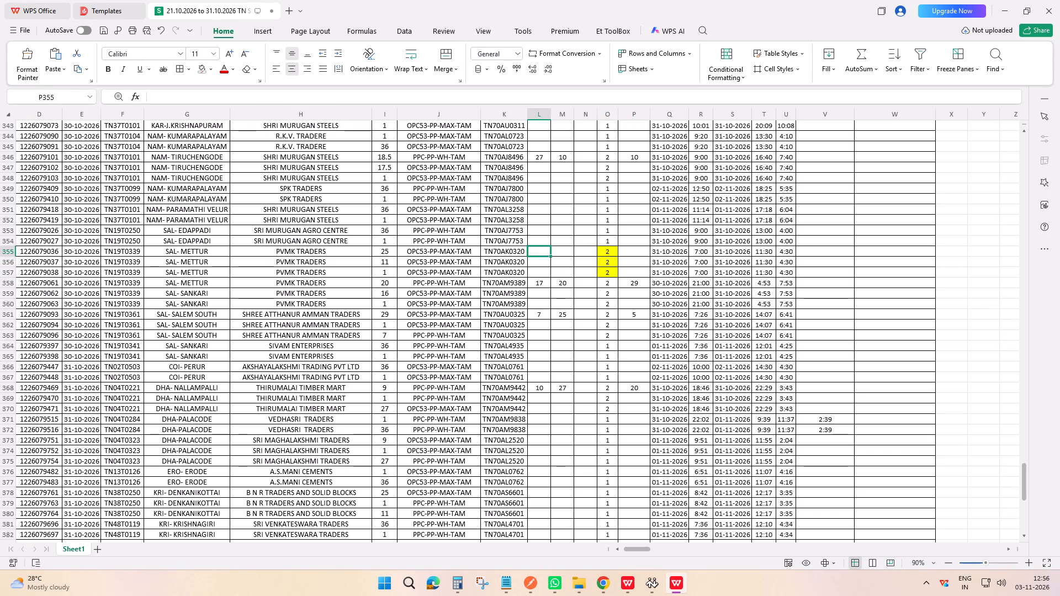
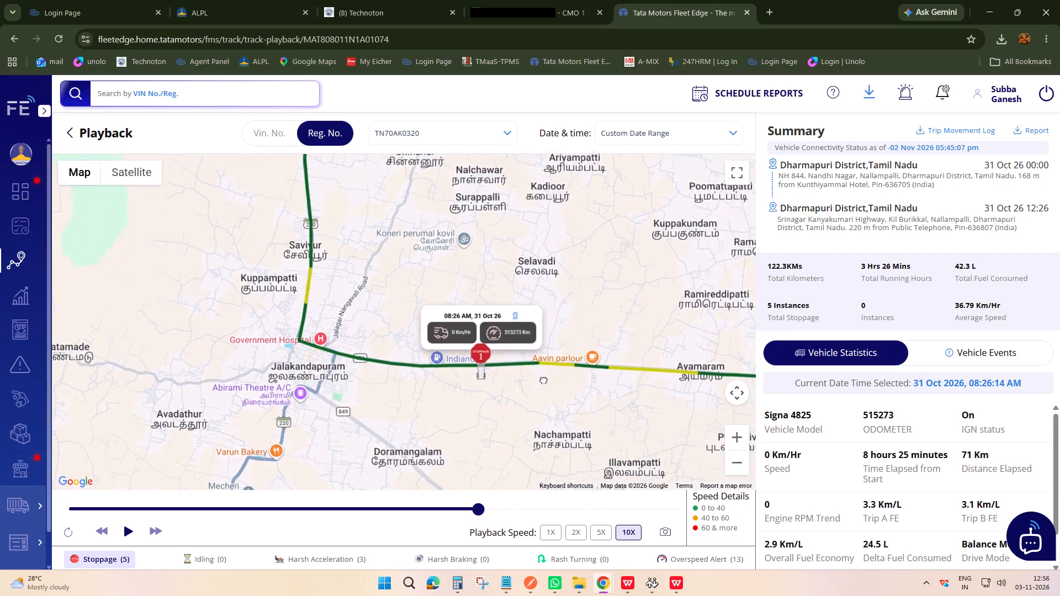
pyautogui.moveTo(543, 379); pyautogui.dragTo(540, 374)
pyautogui.scroll(-7, 540, 374)
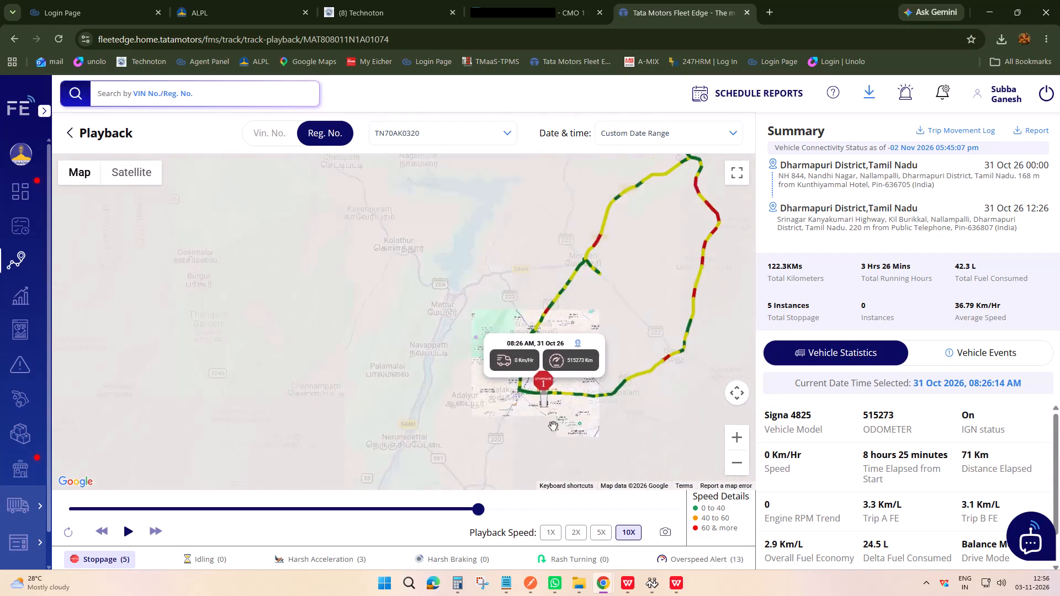
pyautogui.scroll(2, 522, 418)
pyautogui.moveTo(477, 504); pyautogui.dragTo(481, 504)
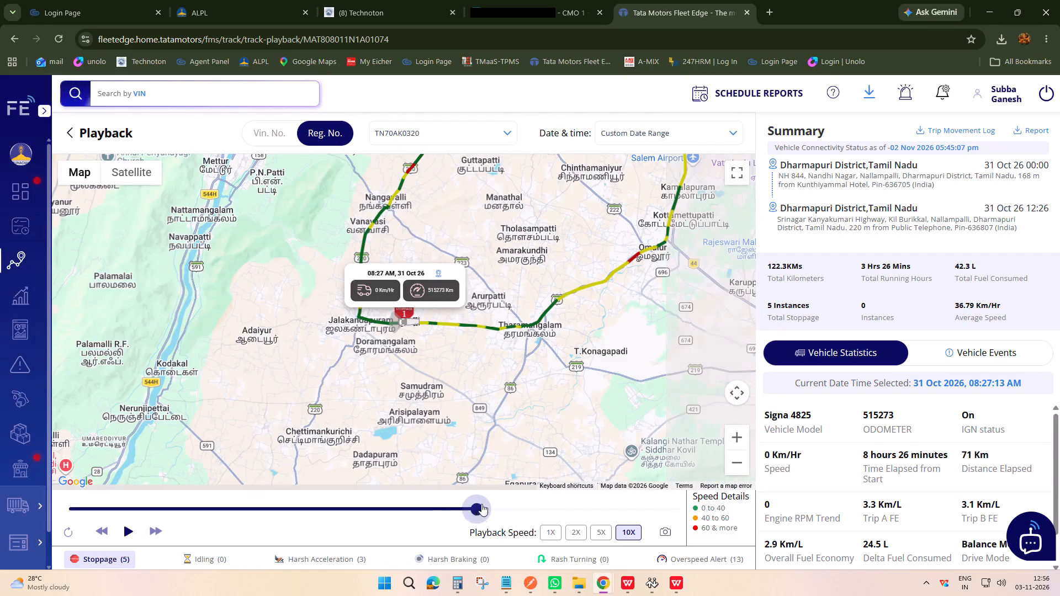
pyautogui.moveTo(481, 504); pyautogui.dragTo(524, 502)
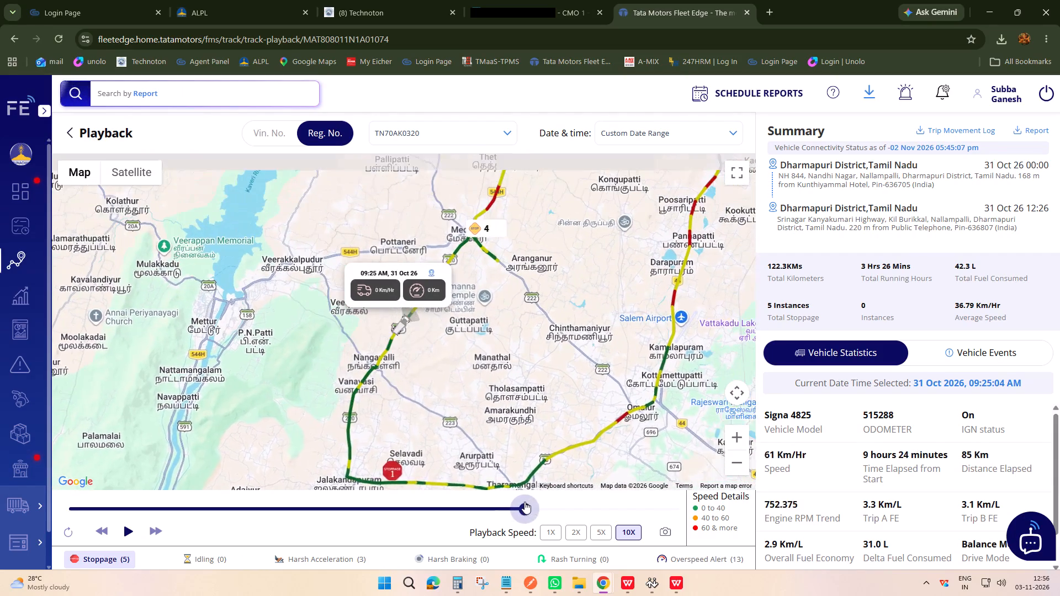
pyautogui.moveTo(524, 502); pyautogui.dragTo(538, 502)
pyautogui.click(537, 504)
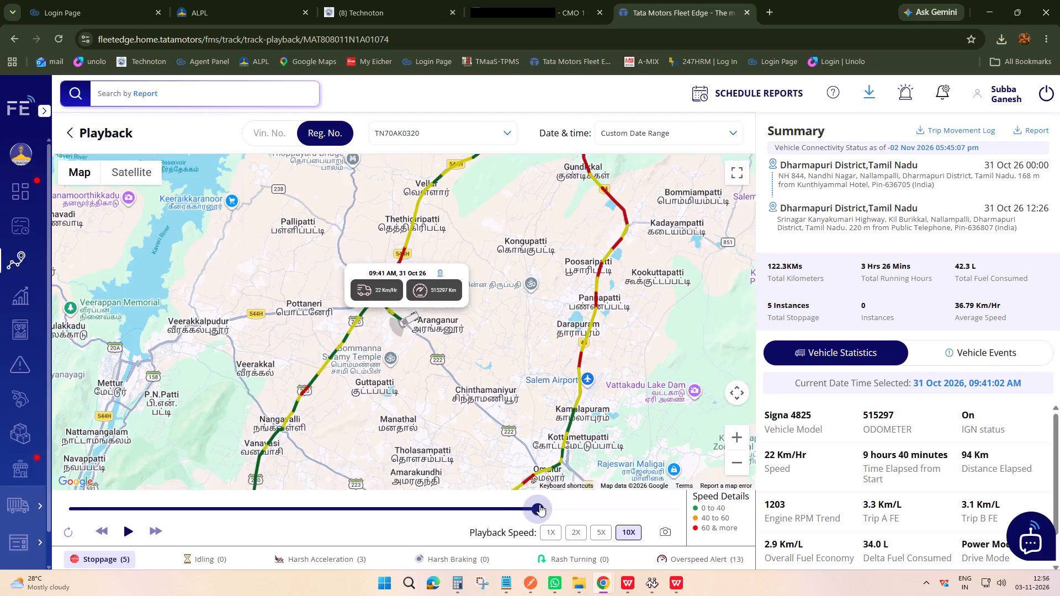
pyautogui.scroll(3, 396, 276)
pyautogui.scroll(2, 416, 379)
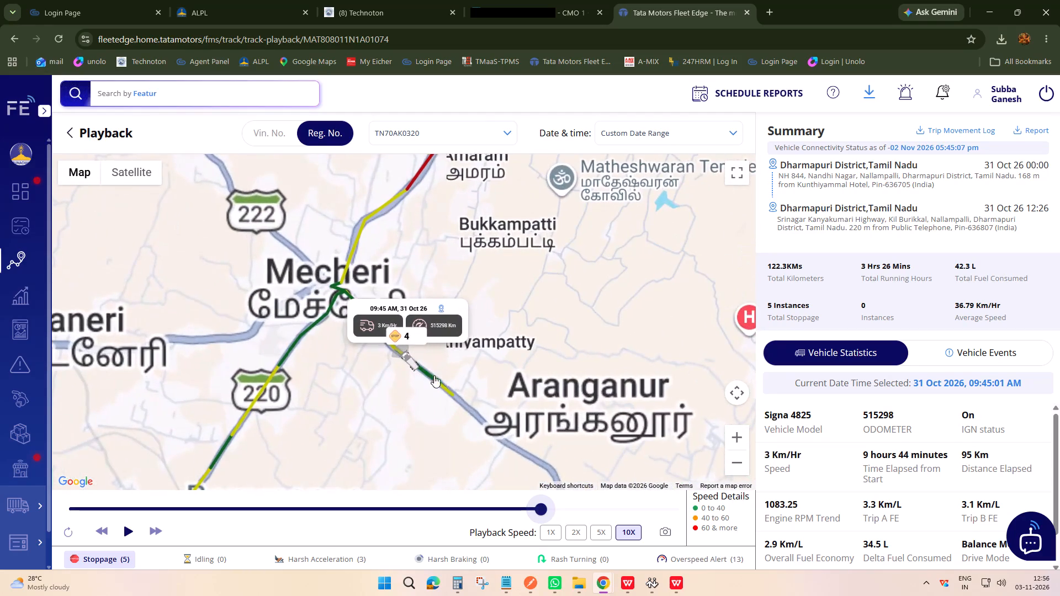
pyautogui.scroll(1, 418, 366)
pyautogui.scroll(-8, 418, 364)
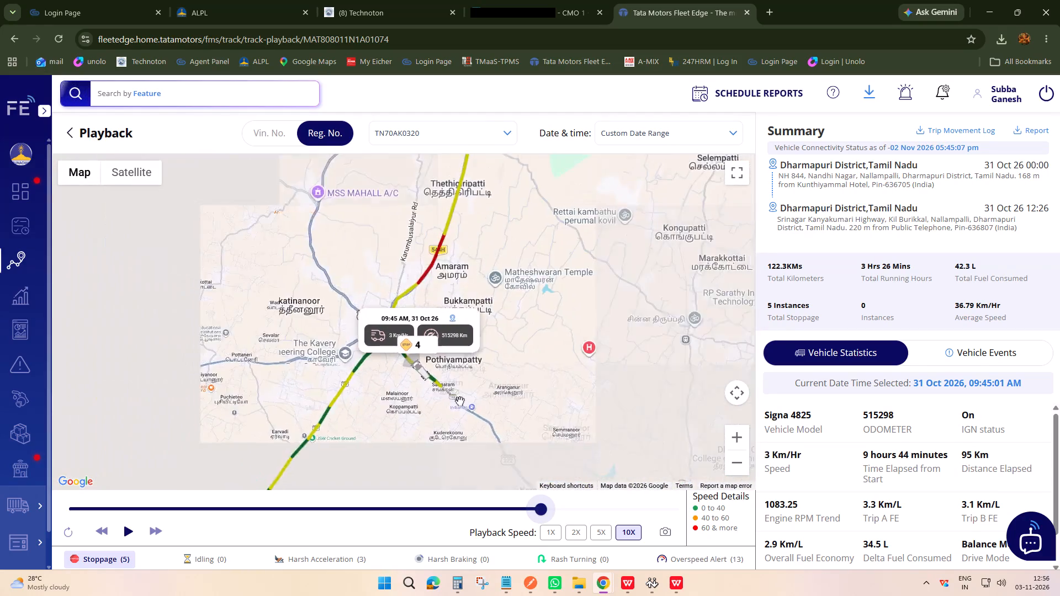
pyautogui.scroll(-1, 459, 401)
pyautogui.moveTo(497, 416); pyautogui.dragTo(496, 347)
pyautogui.moveTo(504, 393); pyautogui.dragTo(494, 353)
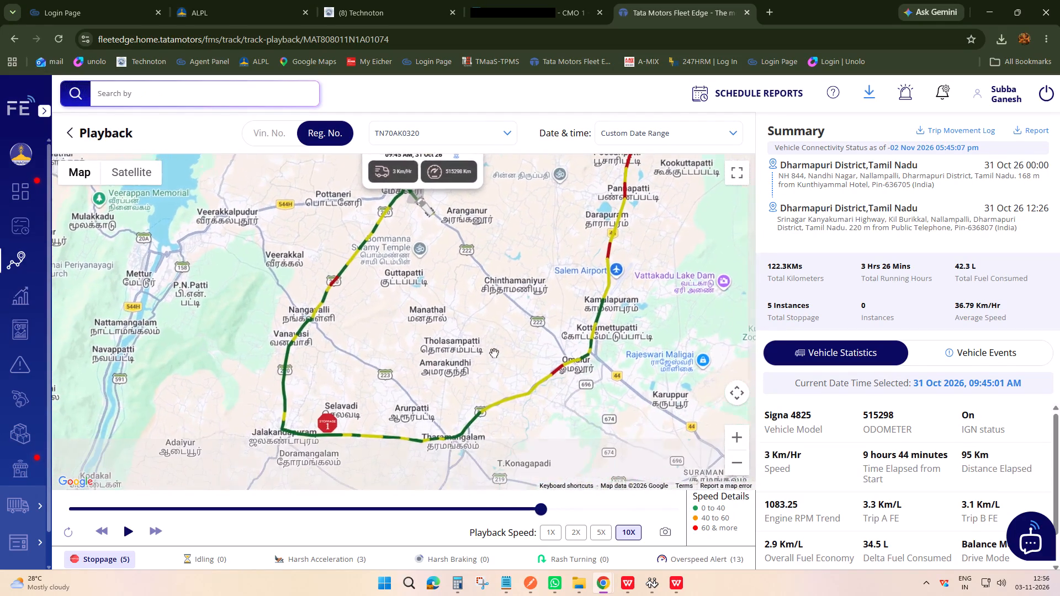
pyautogui.scroll(-1, 494, 352)
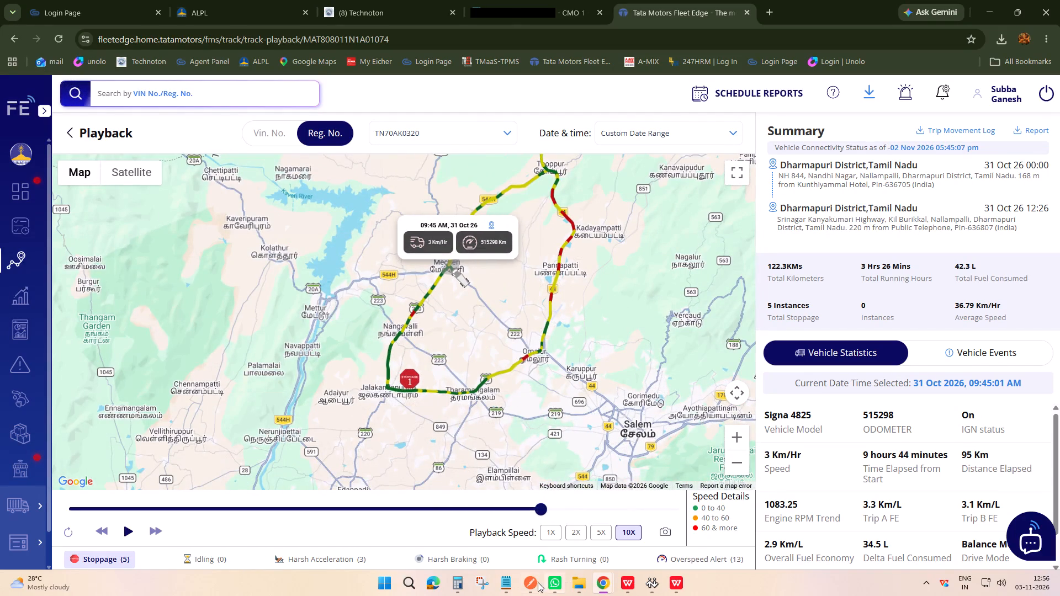
# Calculate the odometer difference 98 − 73 in Calculator, clearing the previous calculation first.
pyautogui.click(463, 578)
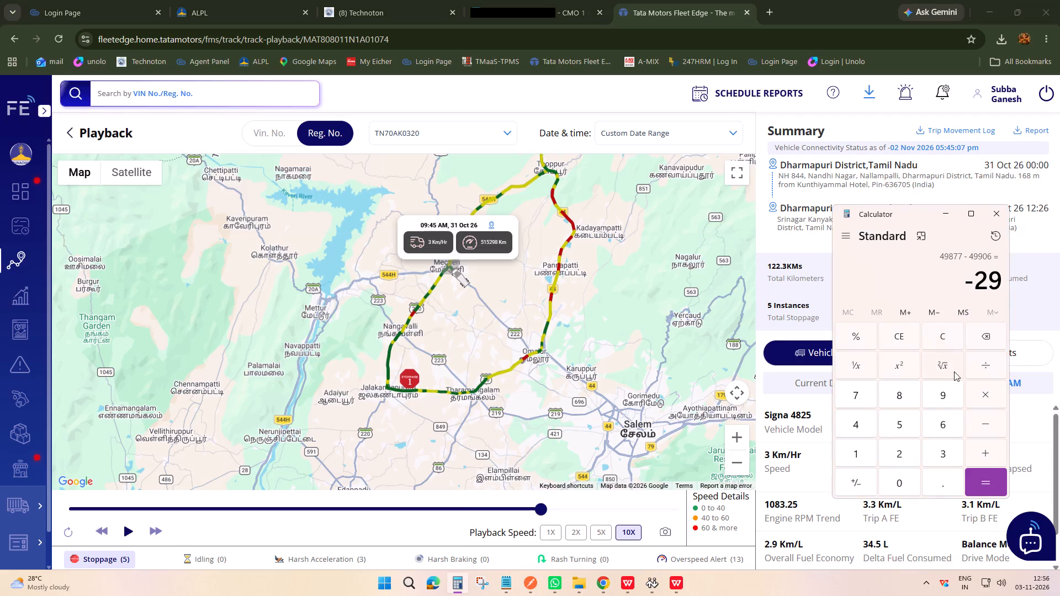
pyautogui.click(935, 336)
pyautogui.doubleClick(903, 333)
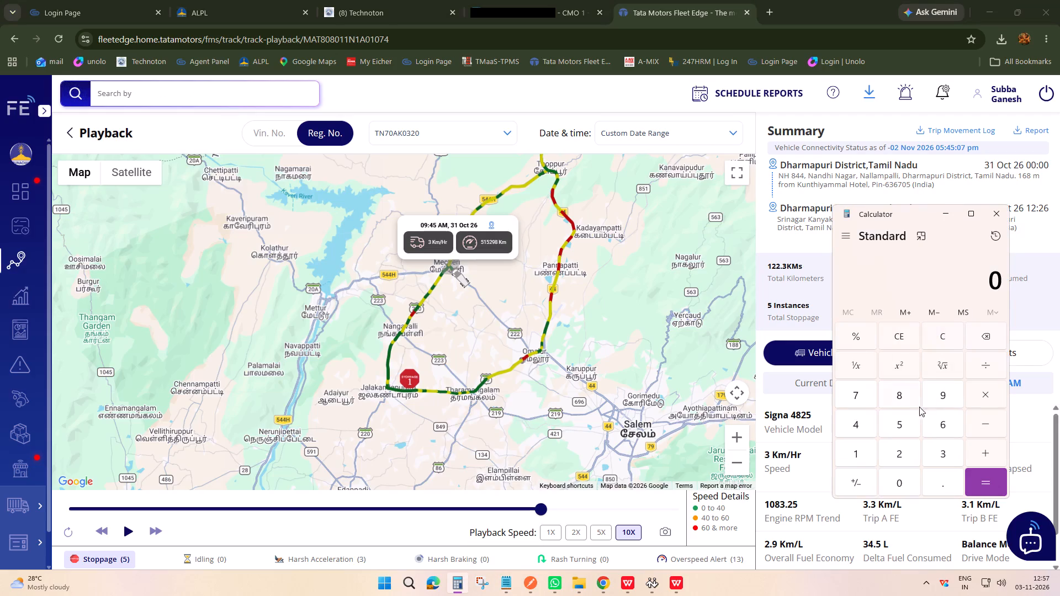
pyautogui.click(939, 398)
pyautogui.click(903, 398)
pyautogui.click(984, 425)
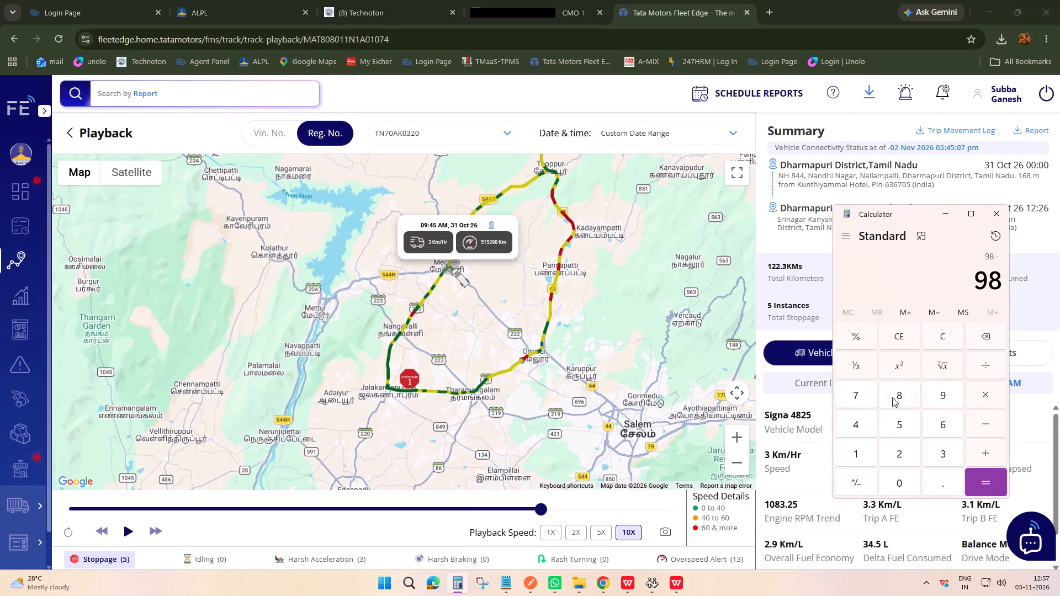
pyautogui.click(855, 393)
pyautogui.click(934, 453)
pyautogui.click(993, 480)
pyautogui.click(951, 217)
pyautogui.click(677, 580)
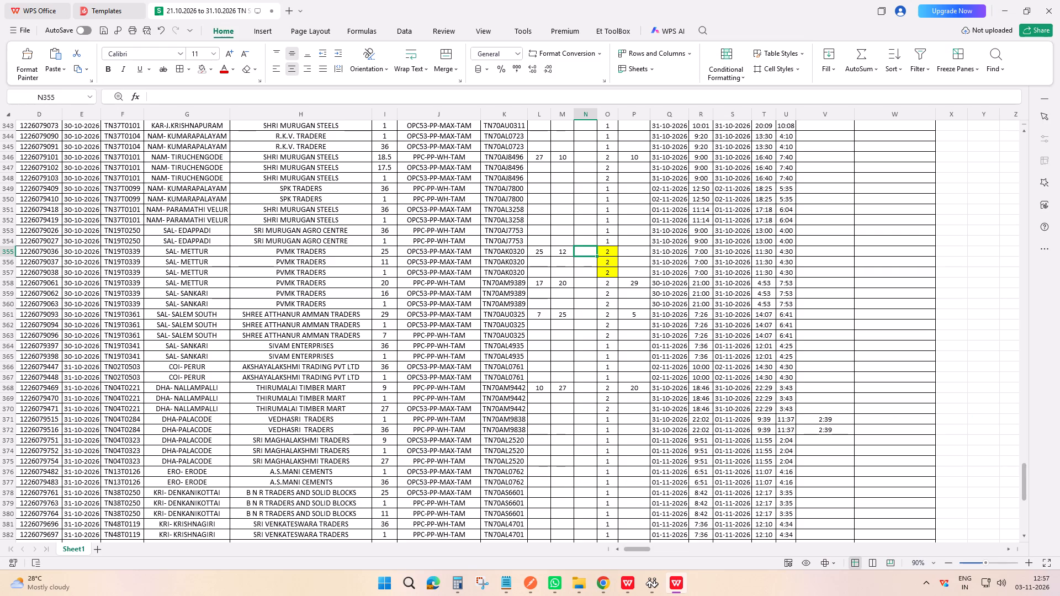
pyautogui.click(633, 251)
pyautogui.write('25')
pyautogui.press('Return')
pyautogui.moveTo(611, 252); pyautogui.dragTo(611, 268)
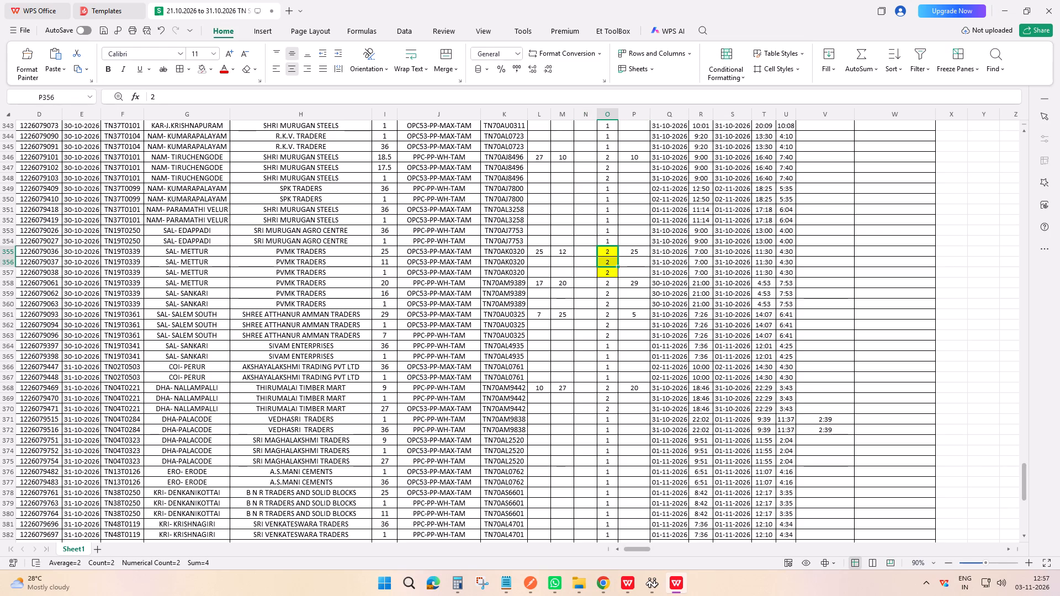
pyautogui.moveTo(611, 268); pyautogui.dragTo(611, 270)
pyautogui.click(204, 71)
pyautogui.click(100, 28)
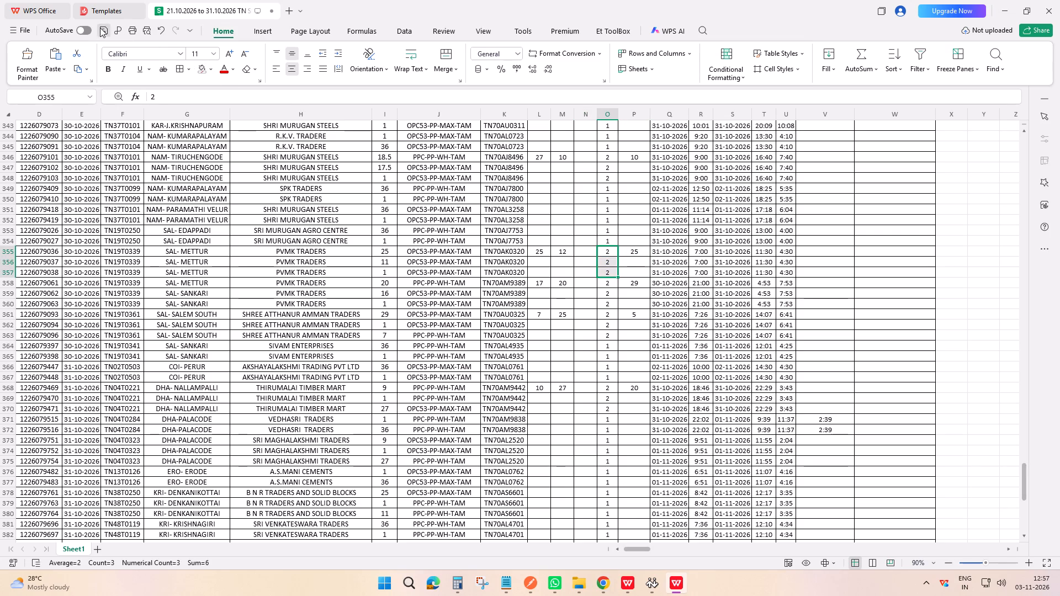
pyautogui.click(534, 251)
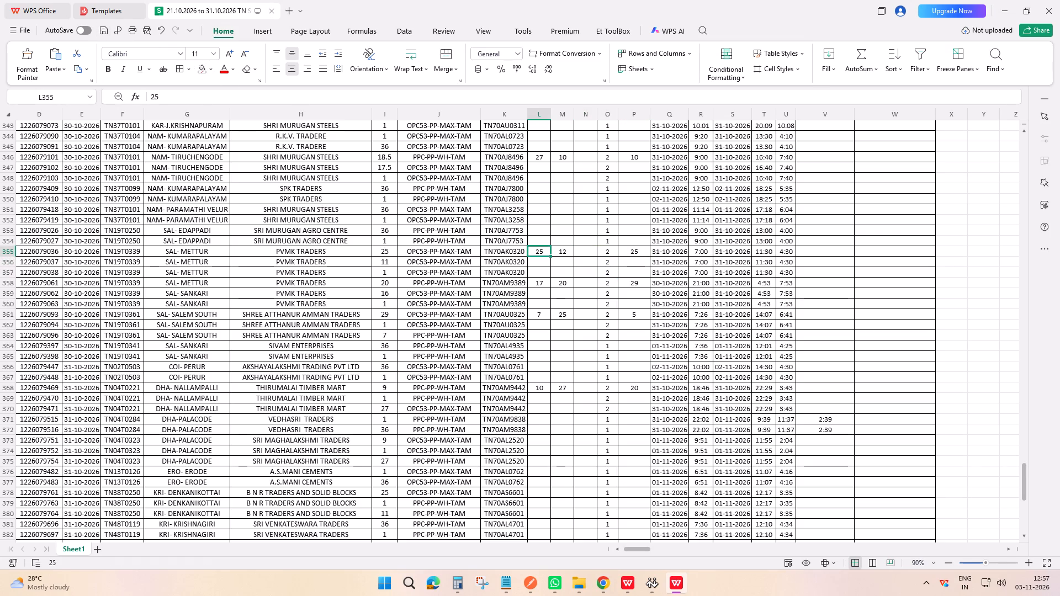
pyautogui.click(540, 255)
pyautogui.click(547, 270)
pyautogui.click(540, 249)
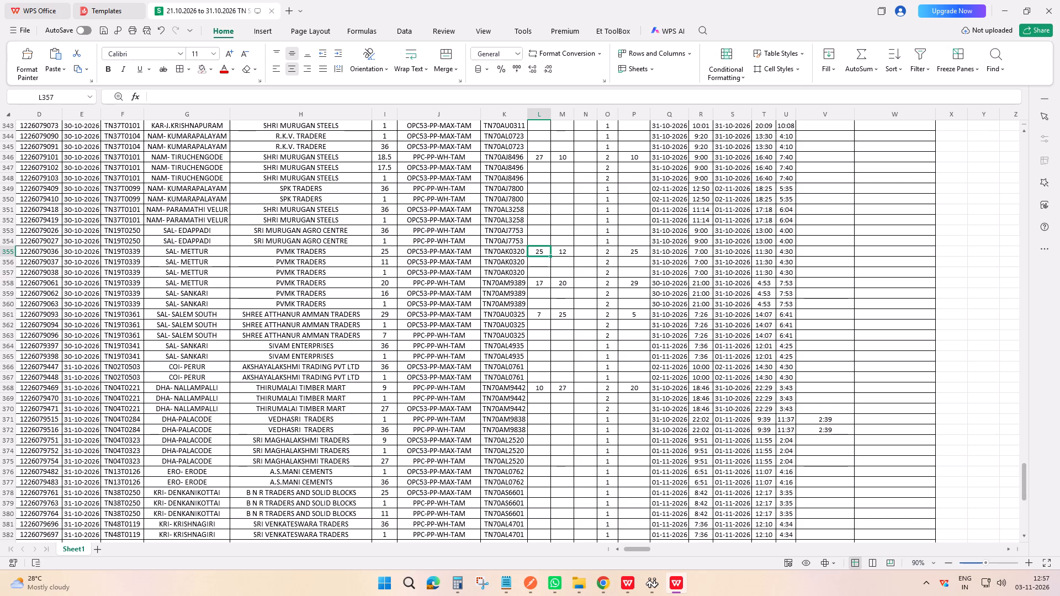
pyautogui.click(556, 258)
pyautogui.click(559, 253)
pyautogui.click(540, 256)
pyautogui.click(561, 255)
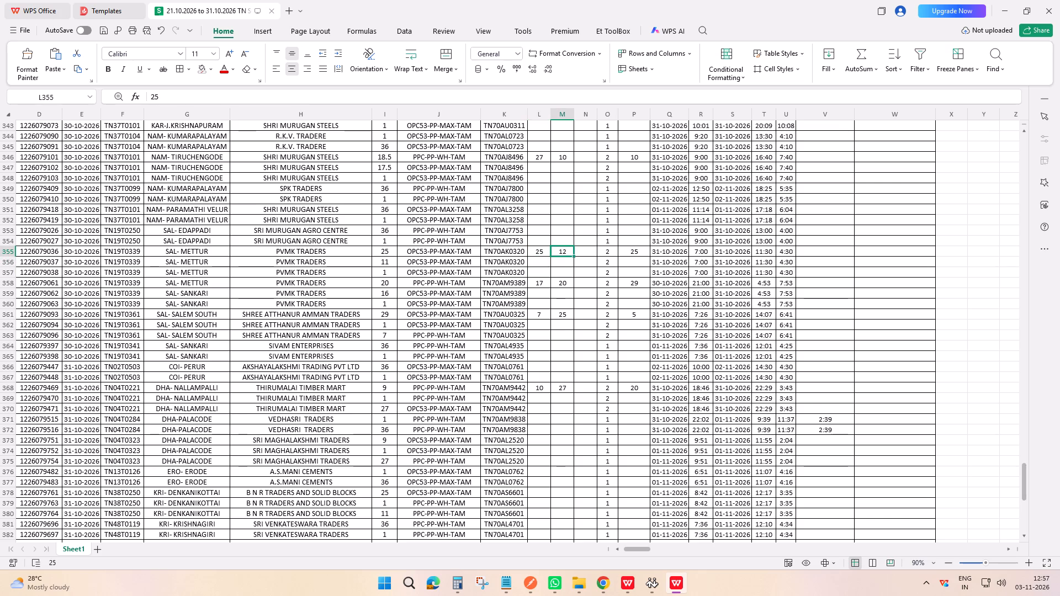
pyautogui.click(539, 255)
pyautogui.click(542, 252)
pyautogui.write('22')
pyautogui.press('Right')
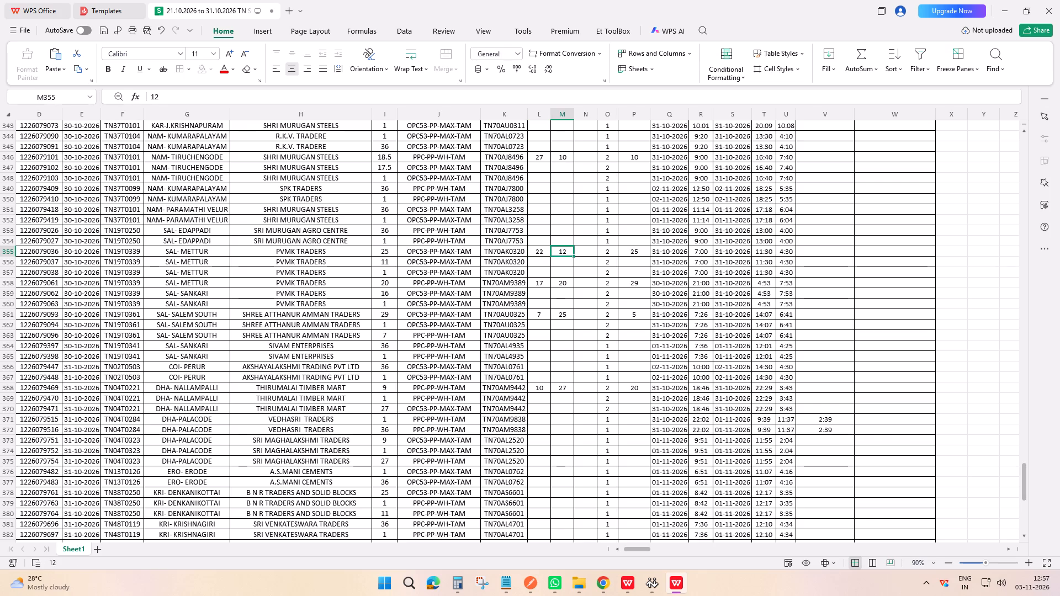
pyautogui.write('15')
pyautogui.press('Right')
pyautogui.click(630, 249)
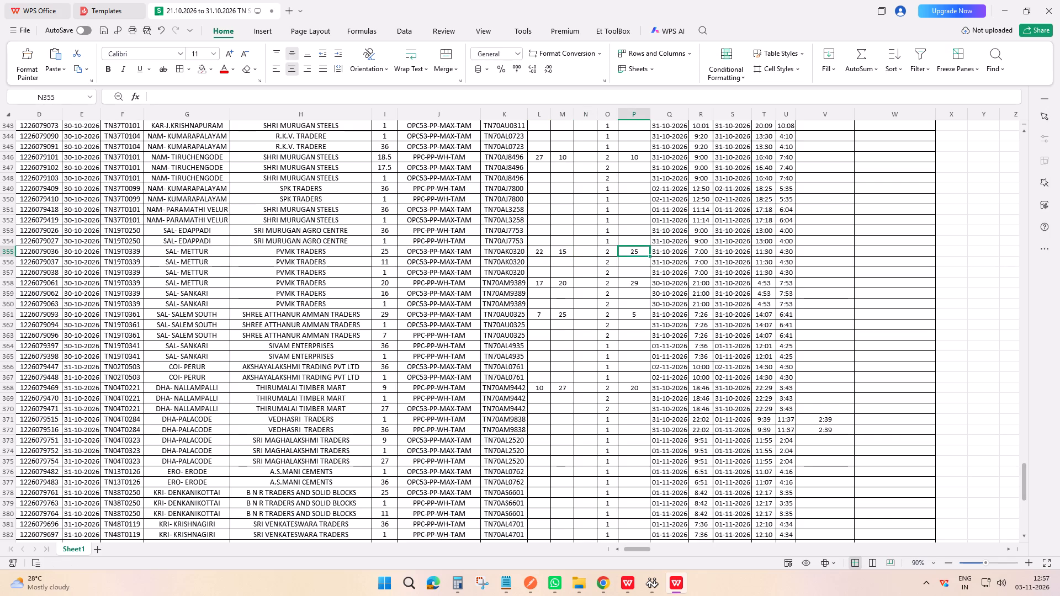
pyautogui.click(594, 254)
pyautogui.click(107, 30)
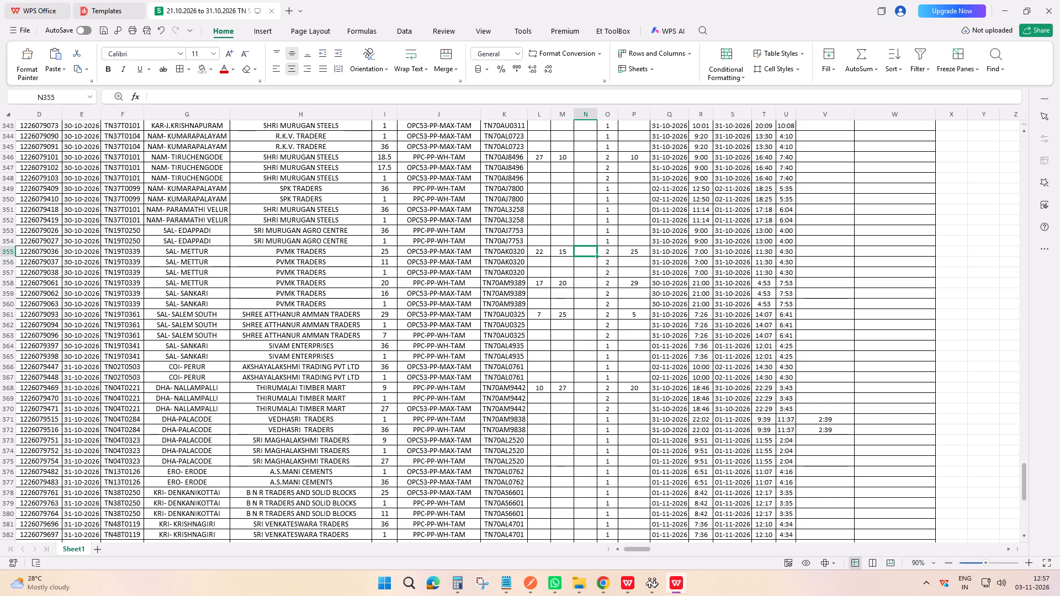
# Examine the TN SOUTH report from its first to last rows and the unloading-point entries in row 355, and return to the Fleet Edge playback.
pyautogui.moveTo(1026, 494); pyautogui.dragTo(1029, 480)
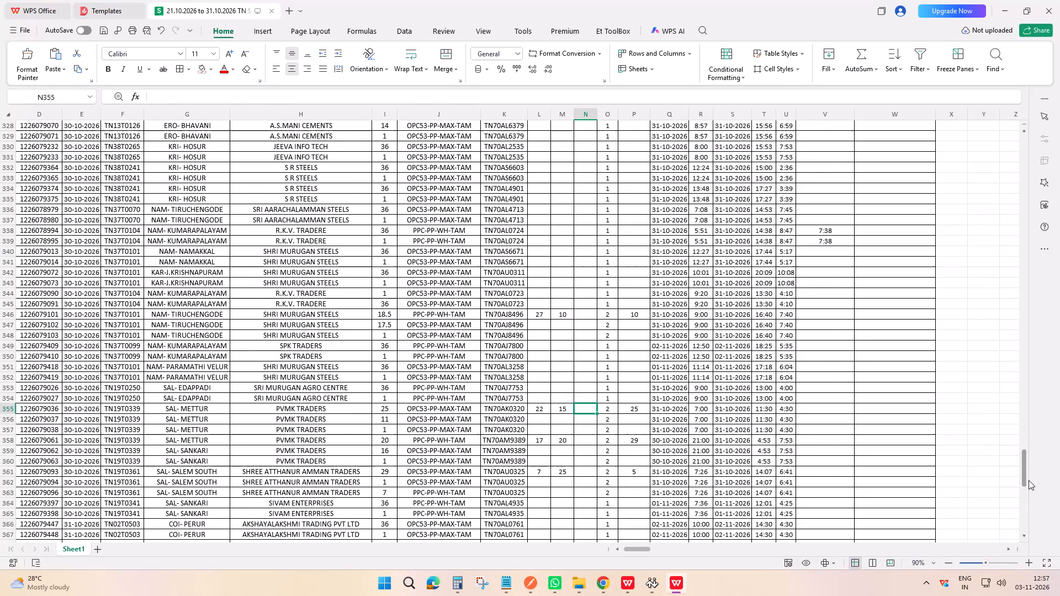
pyautogui.moveTo(1029, 480); pyautogui.dragTo(1019, 164)
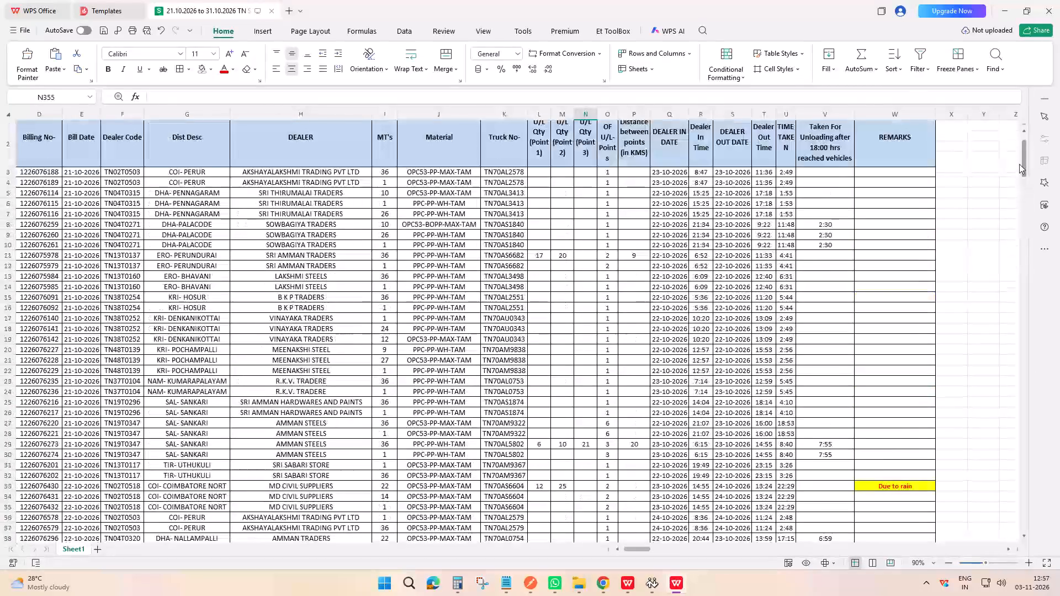
pyautogui.moveTo(1019, 164); pyautogui.dragTo(1045, 231)
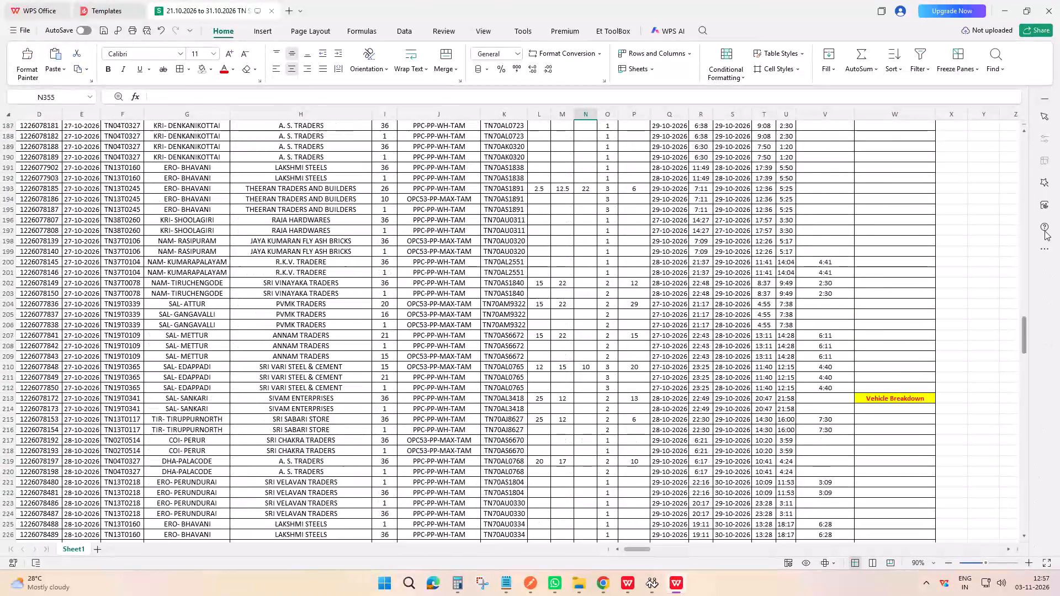
pyautogui.moveTo(1045, 231); pyautogui.dragTo(1040, 73)
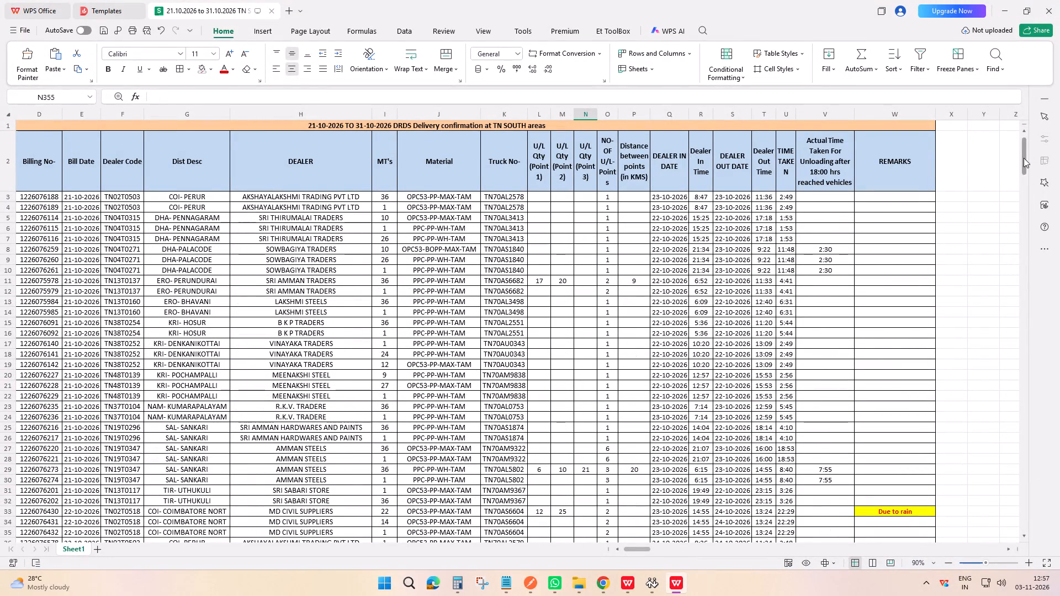
pyautogui.moveTo(1024, 158); pyautogui.dragTo(1038, 527)
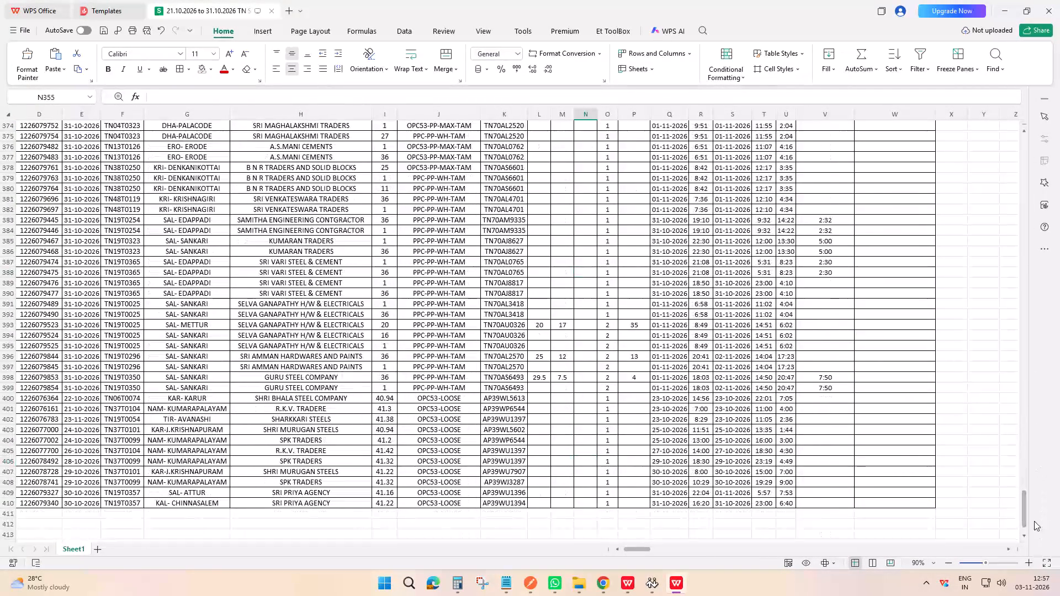
pyautogui.moveTo(1031, 511); pyautogui.dragTo(1031, 499)
pyautogui.moveTo(1021, 503); pyautogui.dragTo(1022, 463)
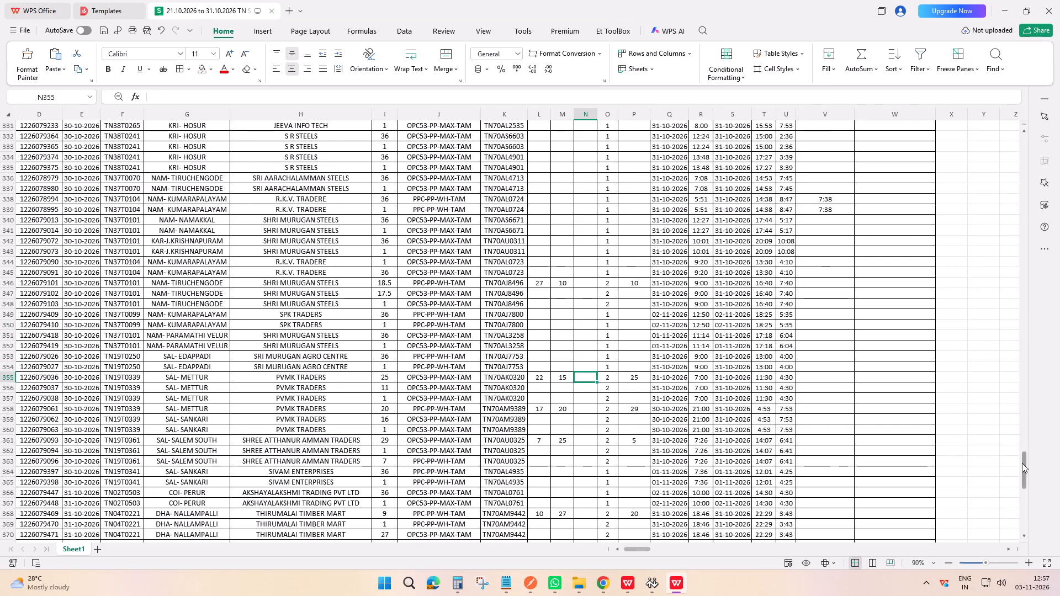
pyautogui.click(528, 380)
pyautogui.click(614, 379)
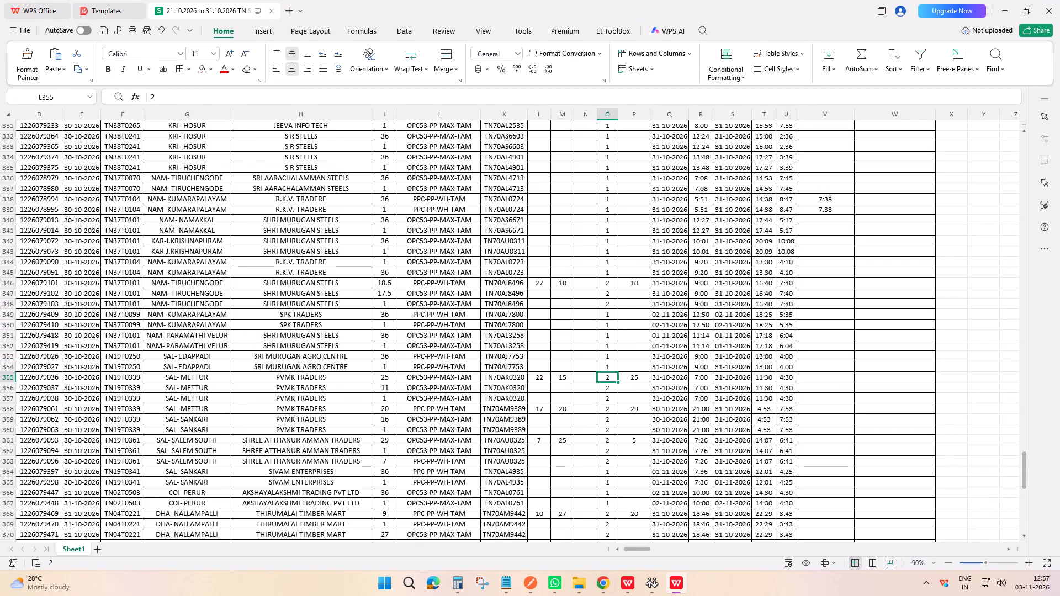